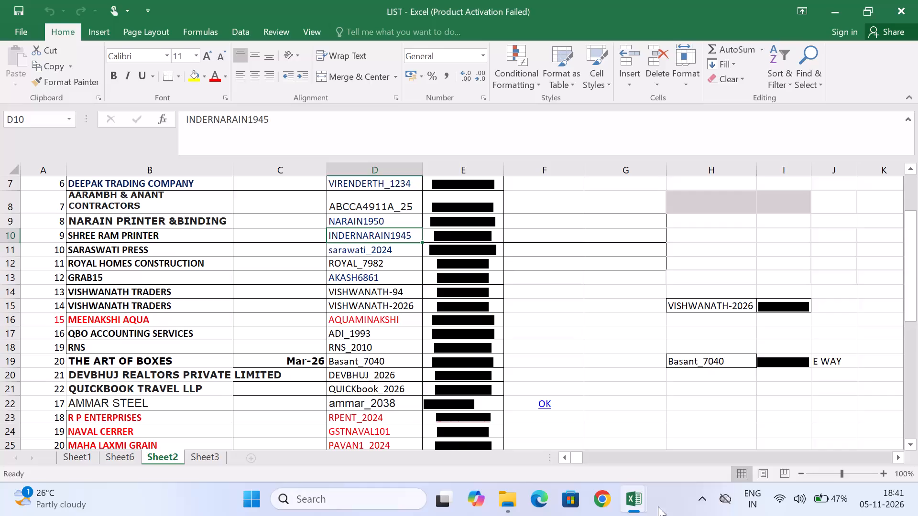
Bring up the GSTR-1 - Document Summary workbook to view the outward supply invoice series.
click(645, 501)
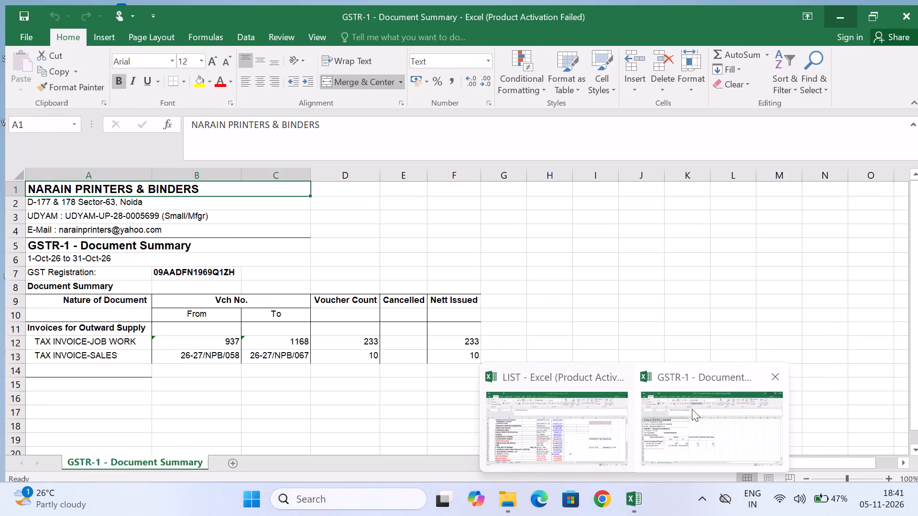
click(692, 409)
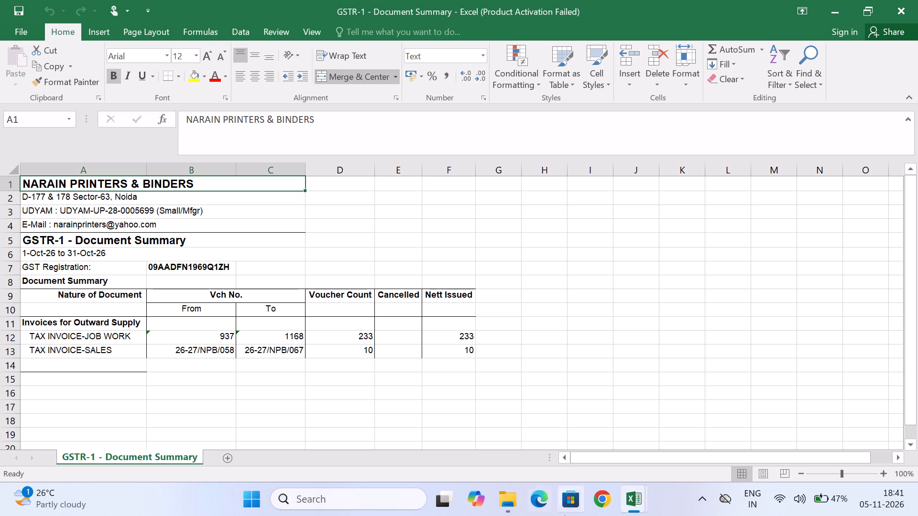
Launch Google Chrome.
click(606, 500)
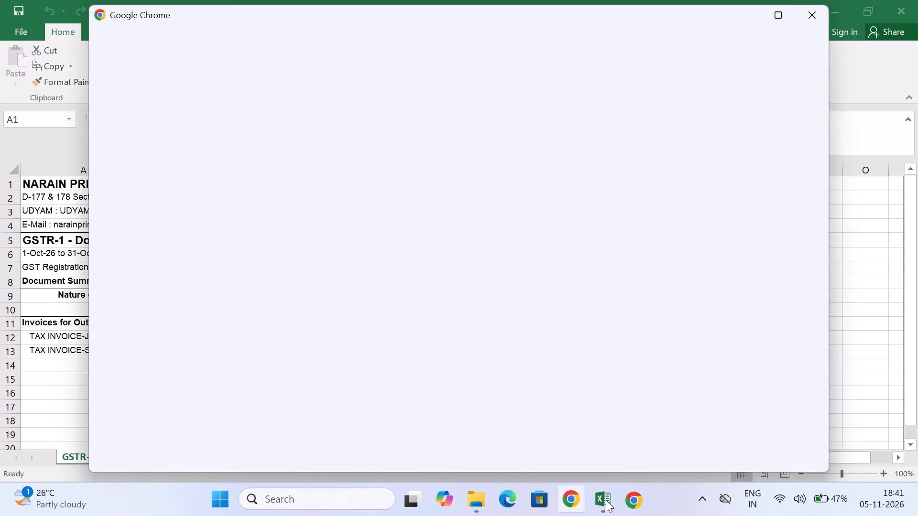
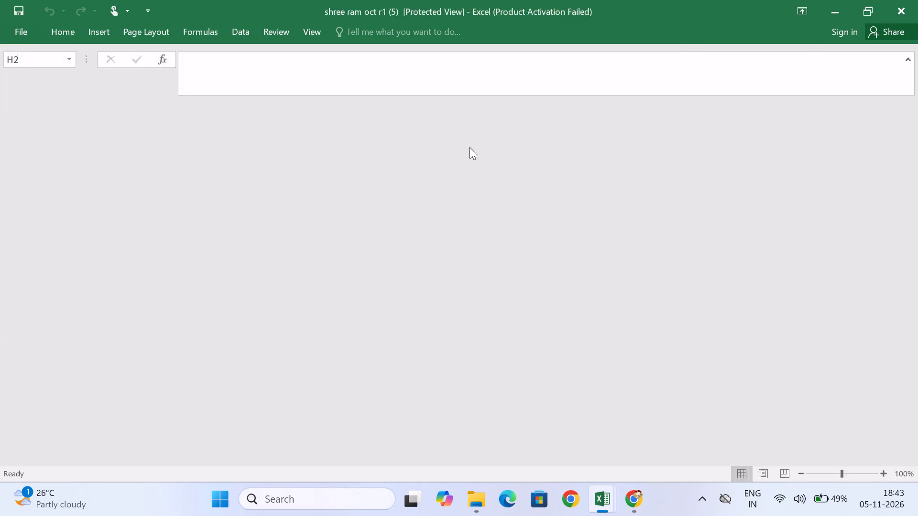
Autofit the widths of the Gross Total and Jobwork @ 5% -UP-Sales columns (I and J).
double_click(437, 165)
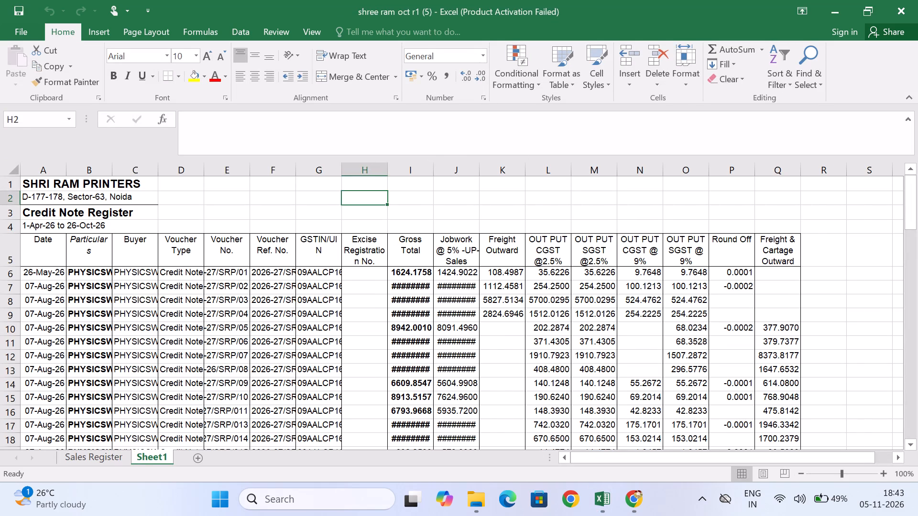
double_click(493, 173)
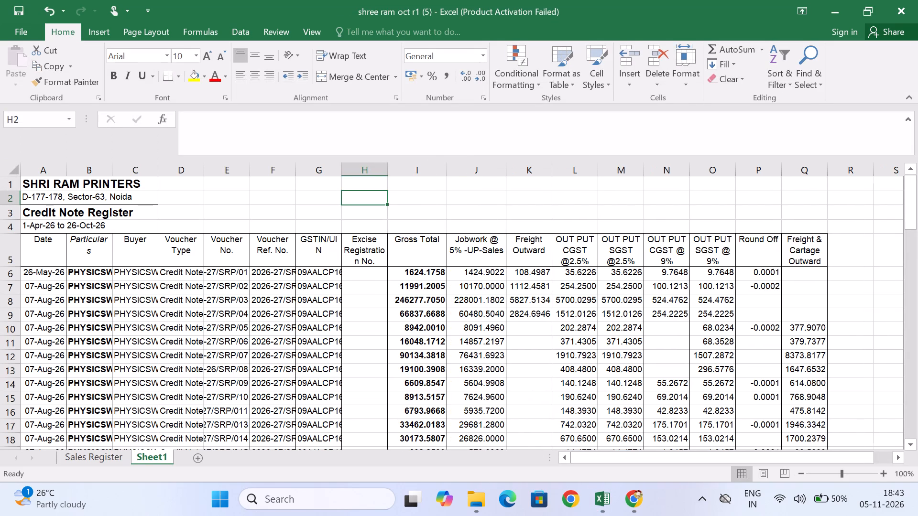
Enter the formula =J6*2.5% in L6, the first OUT PUT CGST @2.5% cell.
click(574, 277)
key(equal)
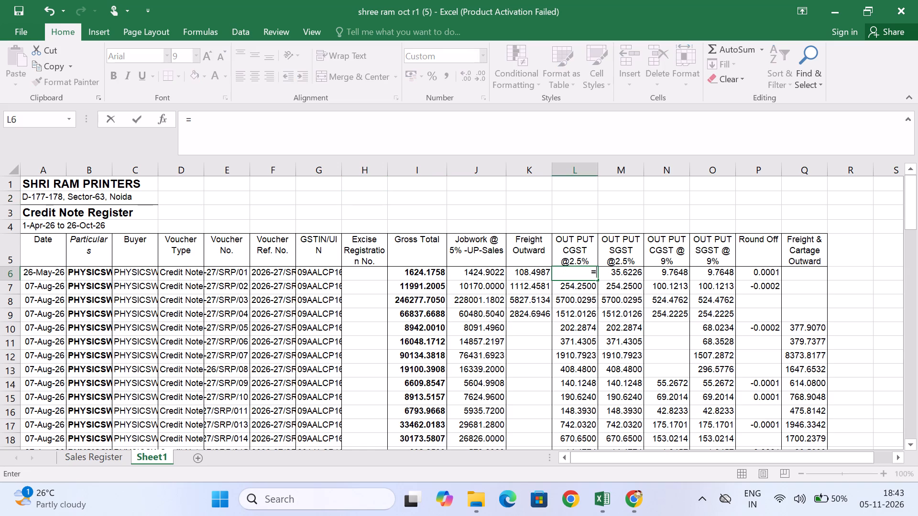
key(Left)
key(Left)
key(Left)
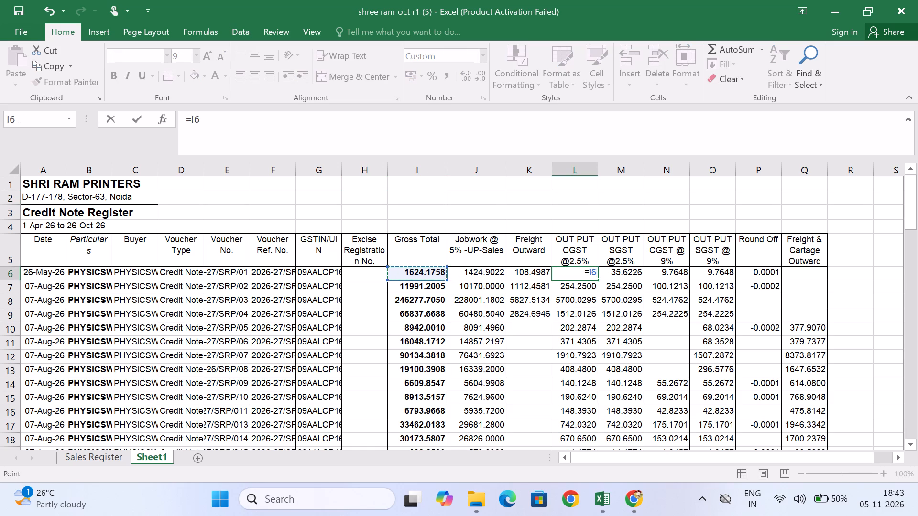
key(Right)
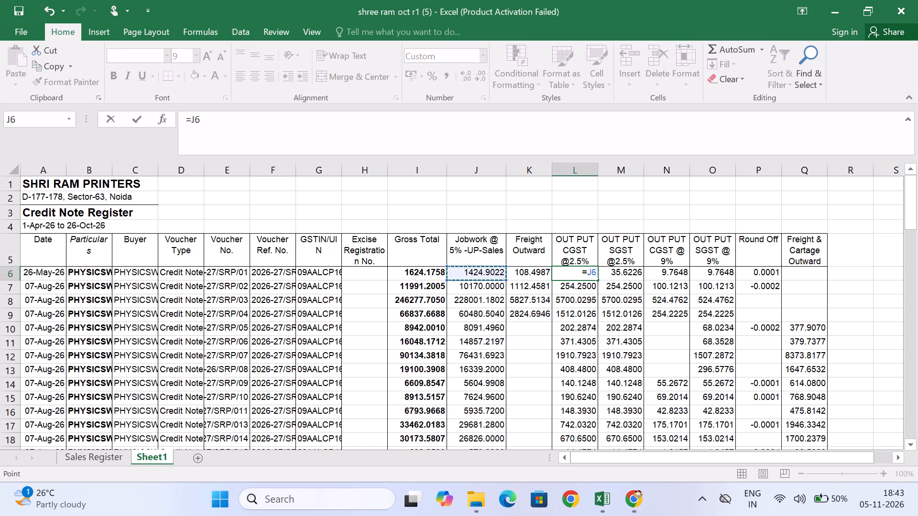
key(shift+asterisk)
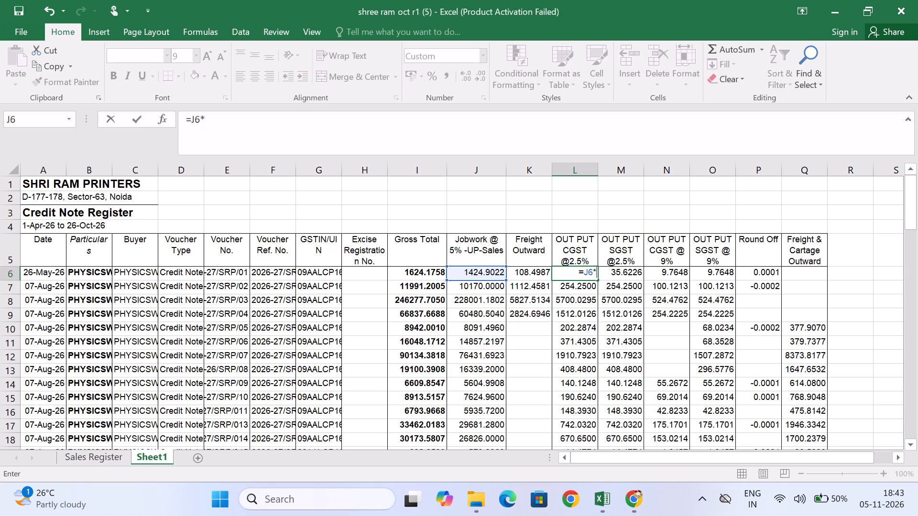
text(2.5%)
key(Return)
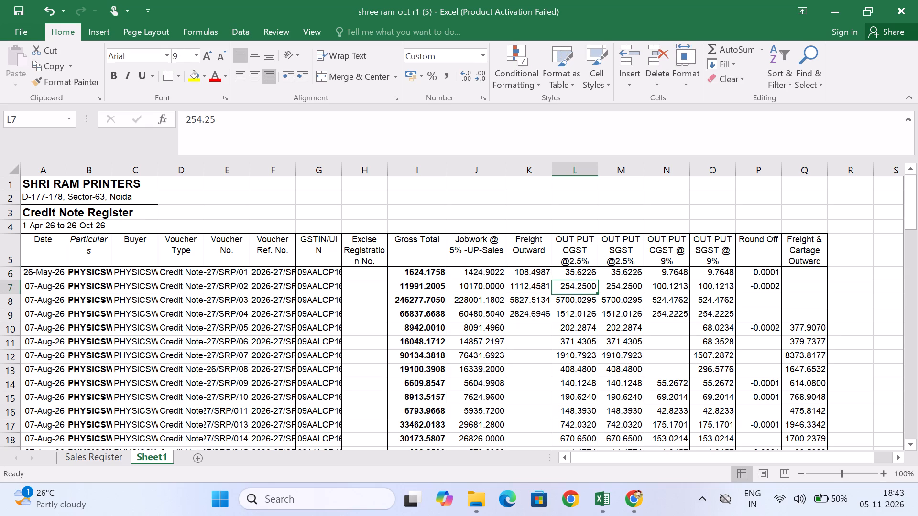
Fill the L6 formula down the OUT PUT CGST @2.5% column through L25.
key(Up)
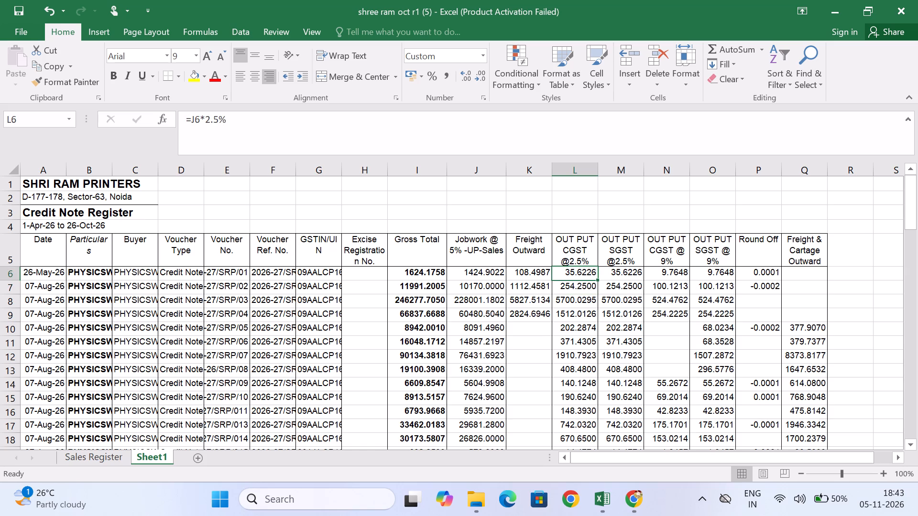
key(shift+Down)
key(shift+Down)
key(shift+Down)
key(shift+Down)
key(shift+Down)
key(shift+Down)
key(shift+Down)
key(shift+Down)
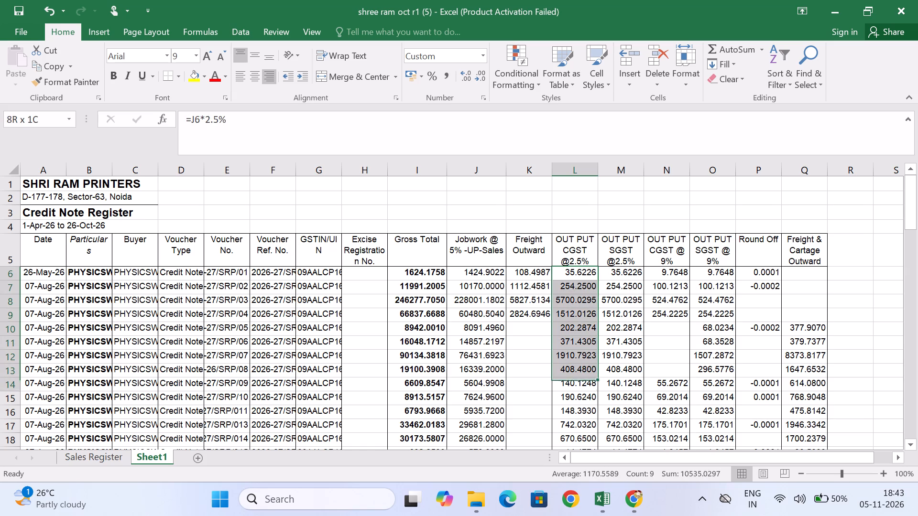
key(shift+Down)
key(shift+Down)
key(shift+Down)
key(shift+Down)
key(shift+Down)
key(shift+Down)
key(shift+Down)
key(shift+Down)
key(shift+Down)
key(shift+Down)
key(shift+Down)
key(shift+Down)
key(shift+Down)
key(shift+Down)
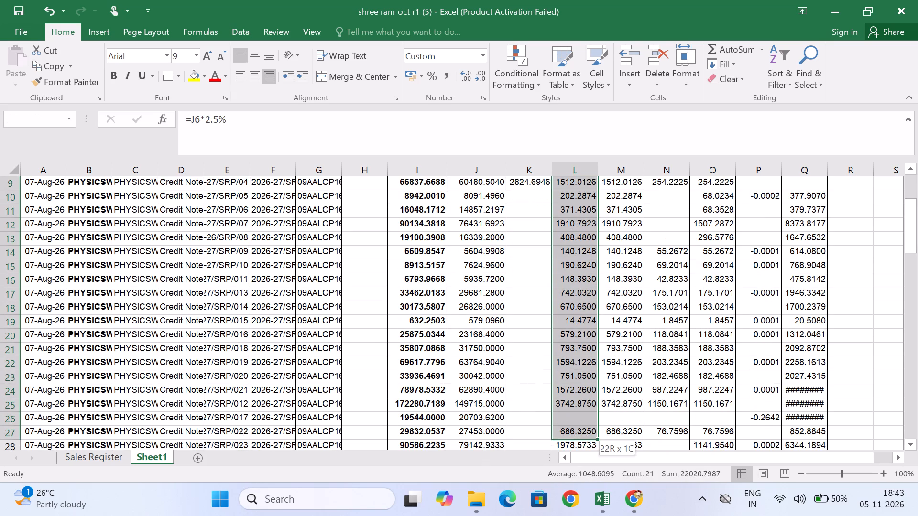
key(shift+Down)
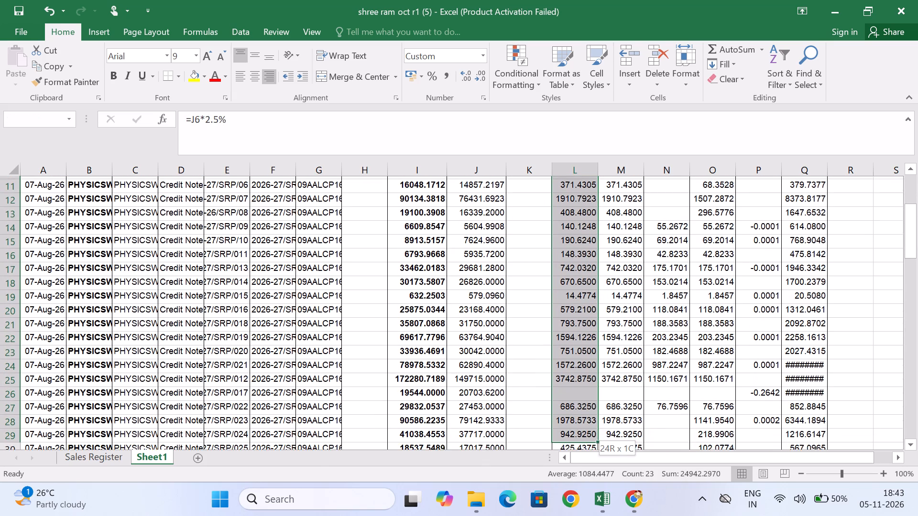
key(shift+Up)
key(shift+Up)
key(shift+Up)
key(shift+Up)
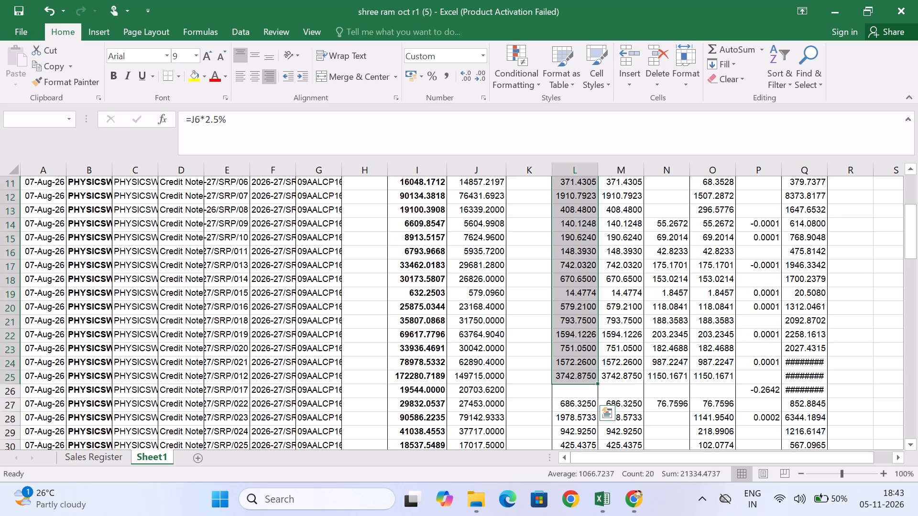
key(ctrl+d)
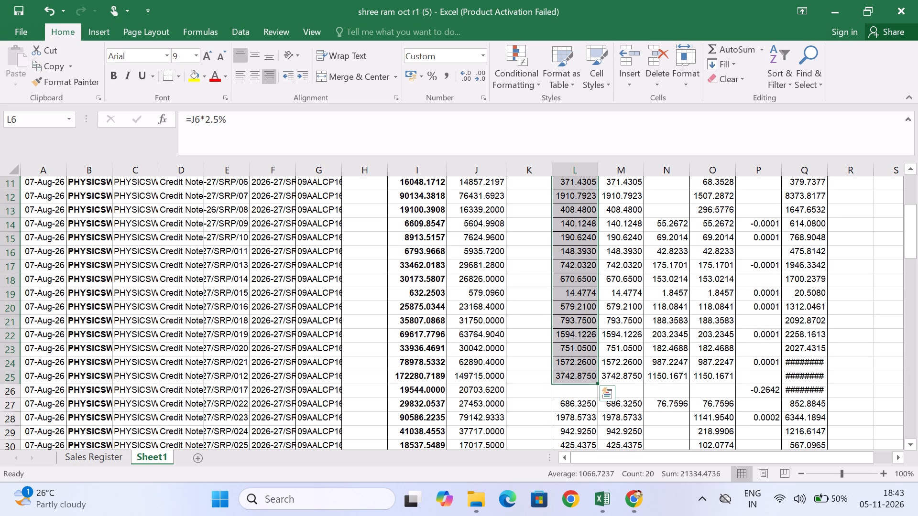
Copy the CGST formula from L25 into L27 through L90, skipping row 26, and check the pasted formulas.
key(Down)
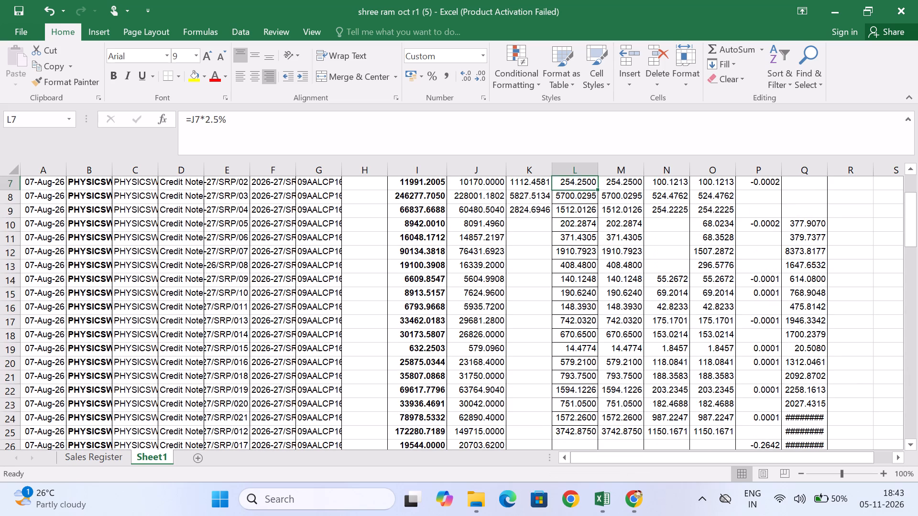
key(ctrl+Down)
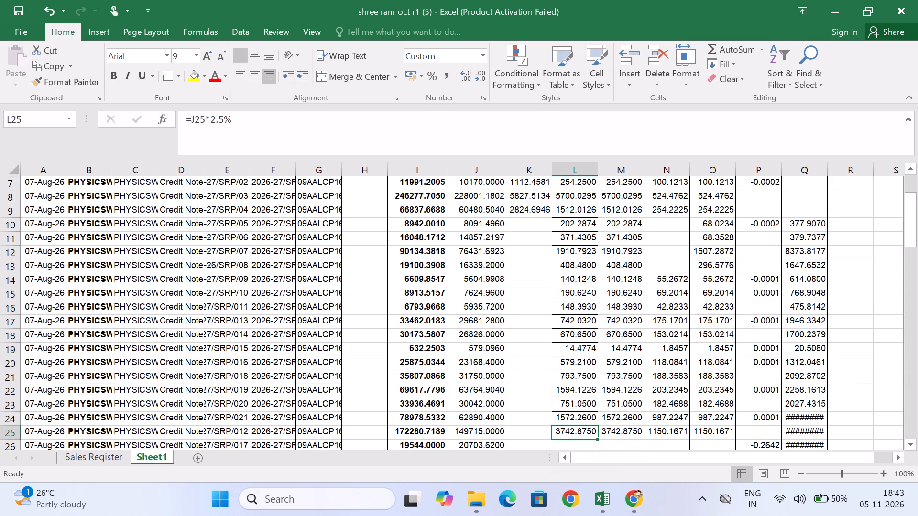
key(F2)
key(Return)
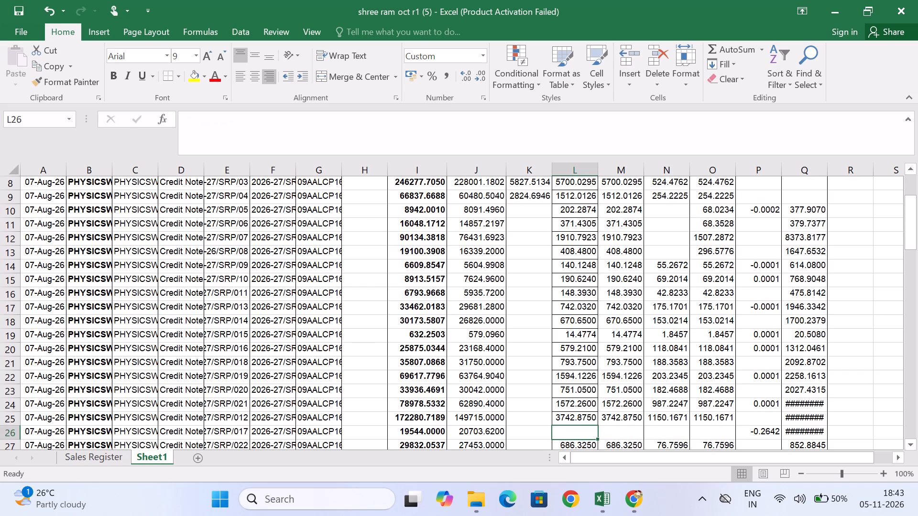
key(Up)
key(ctrl+c)
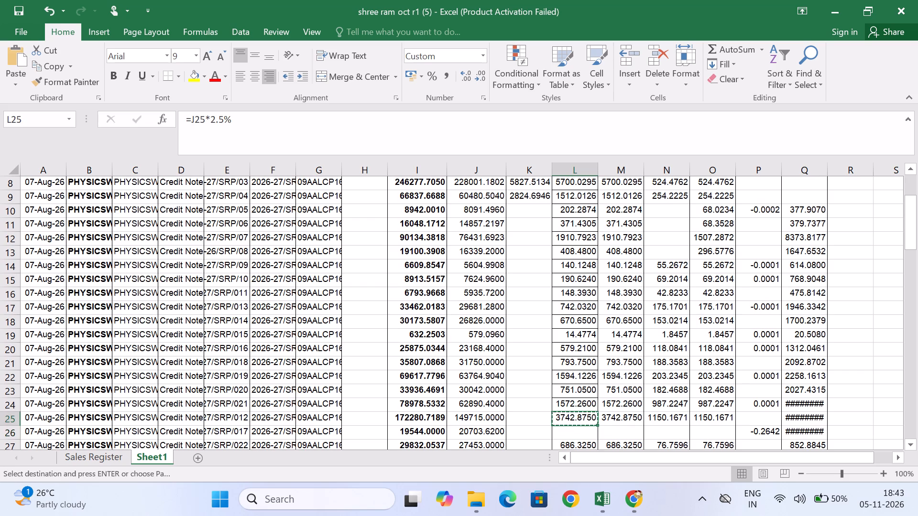
key(Down)
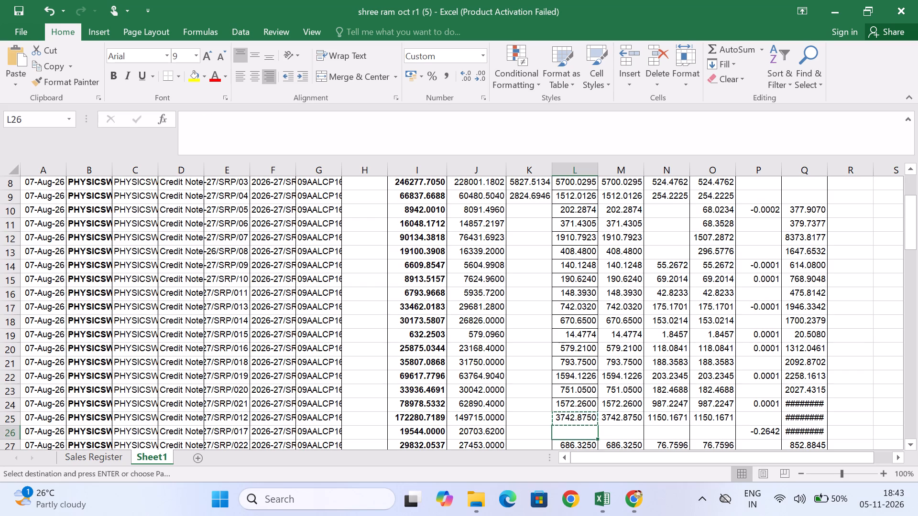
key(Up)
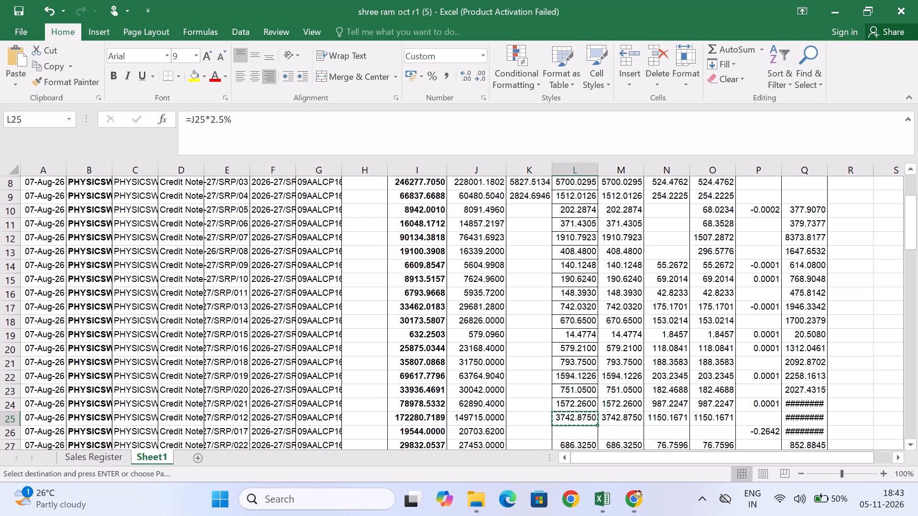
key(shift+Down)
key(Down)
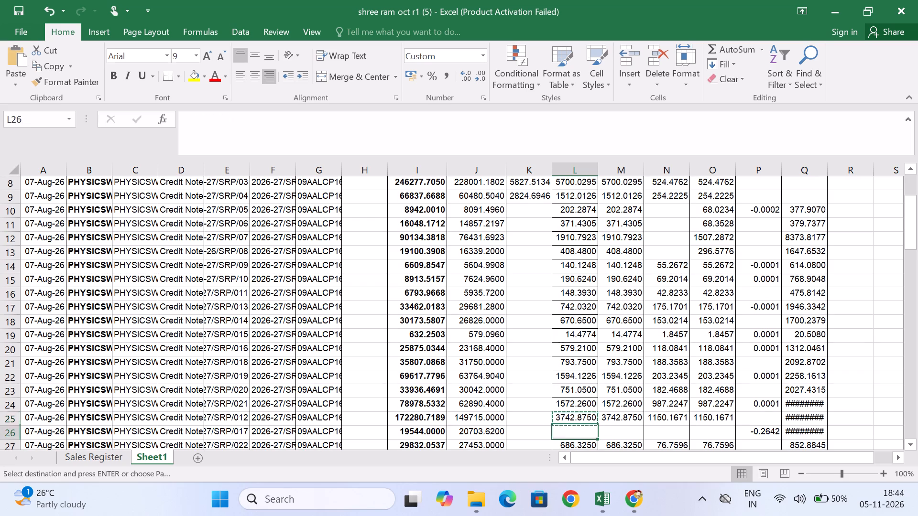
key(Down)
key(ctrl+shift+Down)
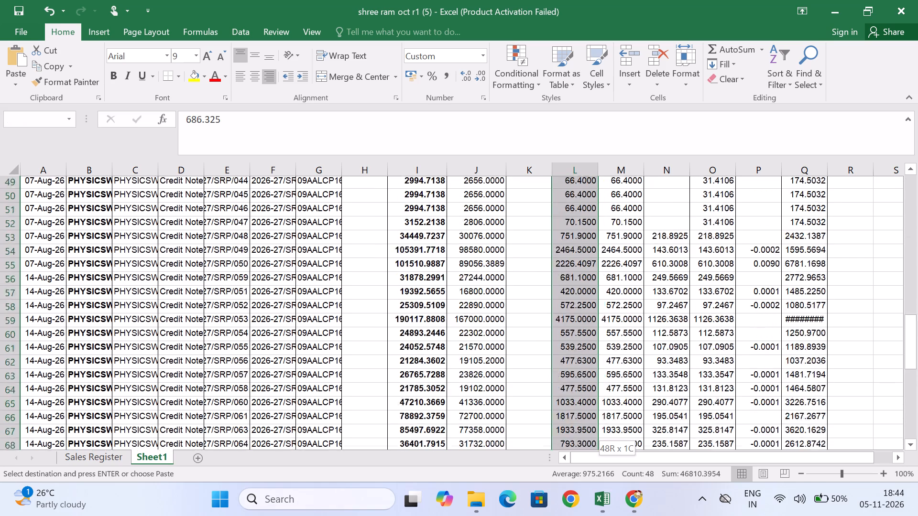
key(shift+Down)
key(shift+Down)
key(shift+Down)
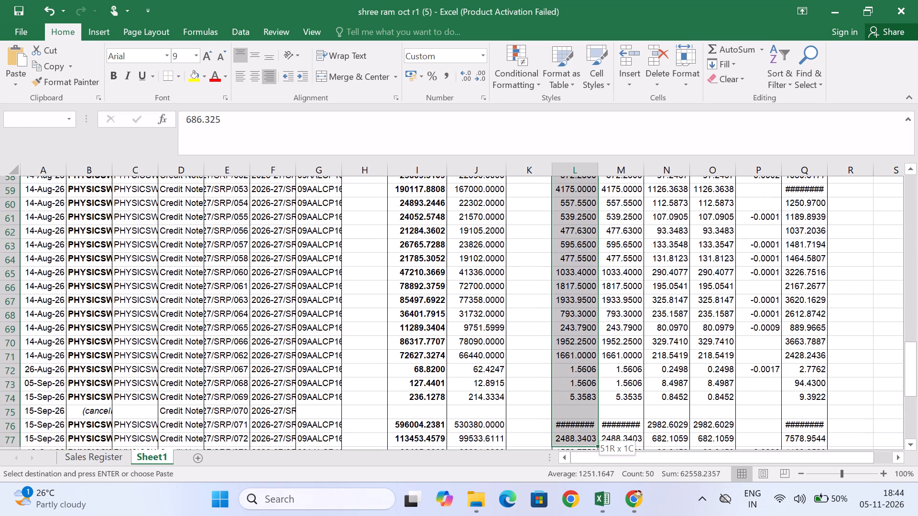
key(shift+Down)
key(shift+Down)
key(shift+Down)
key(shift+Down)
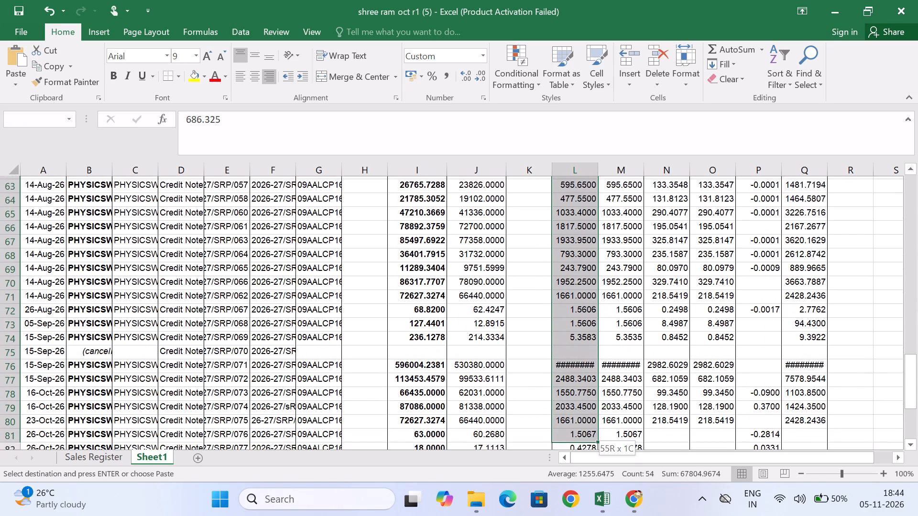
key(shift+Down)
key(shift+Down)
key(shift+Down)
key(shift+Down)
key(shift+Down)
key(shift+Down)
key(shift+Down)
key(shift+Down)
key(shift+Down)
key(shift+Down)
key(shift+Down)
key(shift+Down)
key(shift+Down)
key(shift+Down)
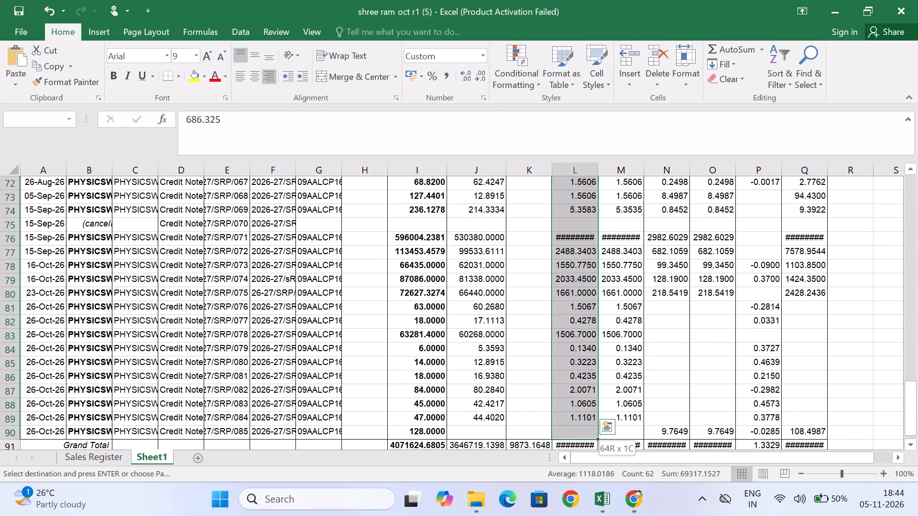
key(shift+Up)
key(shift+Up)
key(shift+Up)
key(shift+Up)
key(shift+Up)
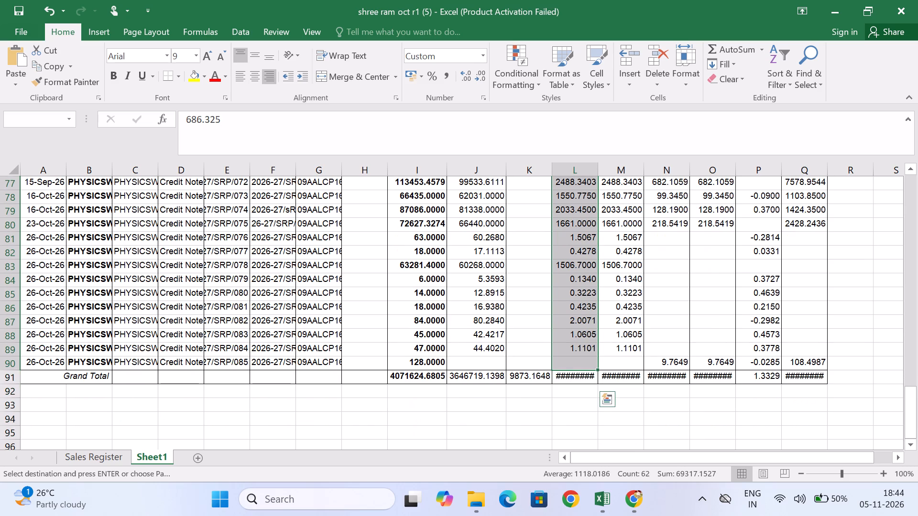
key(ctrl+v)
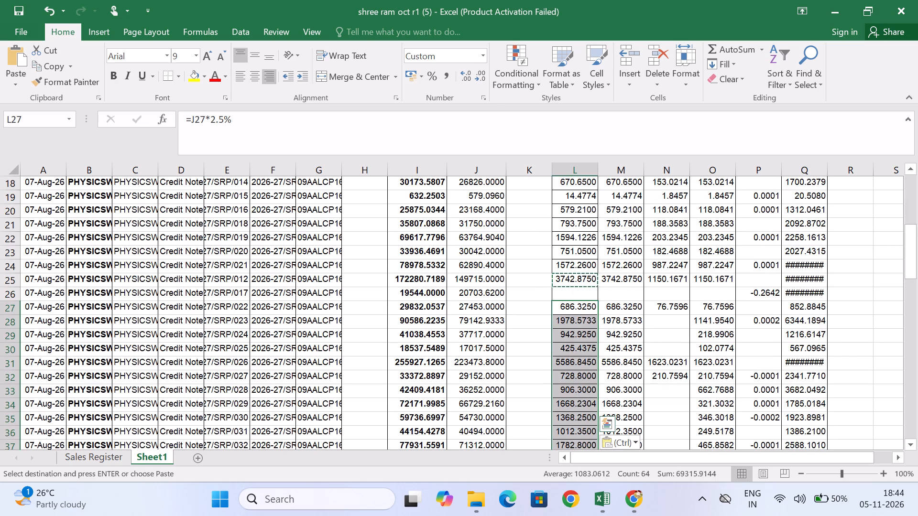
key(Down)
key(ctrl+Down)
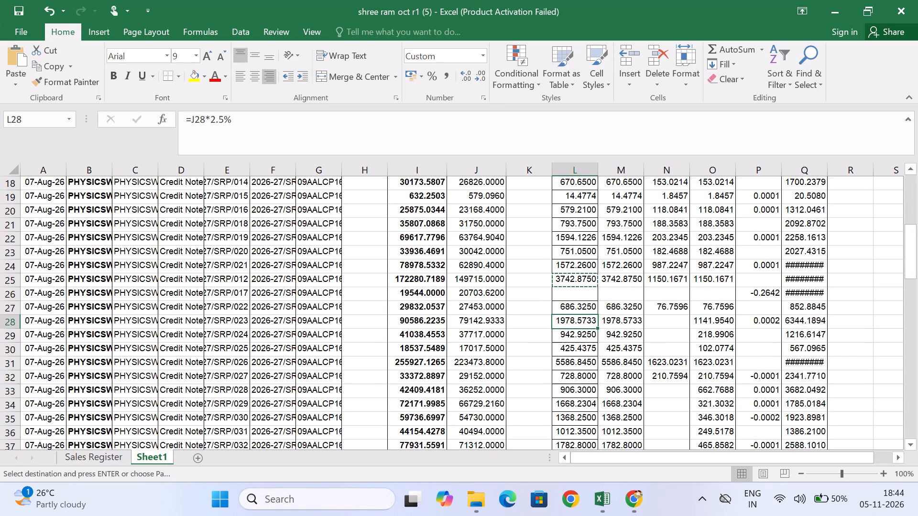
key(Up)
key(Up)
key(Down)
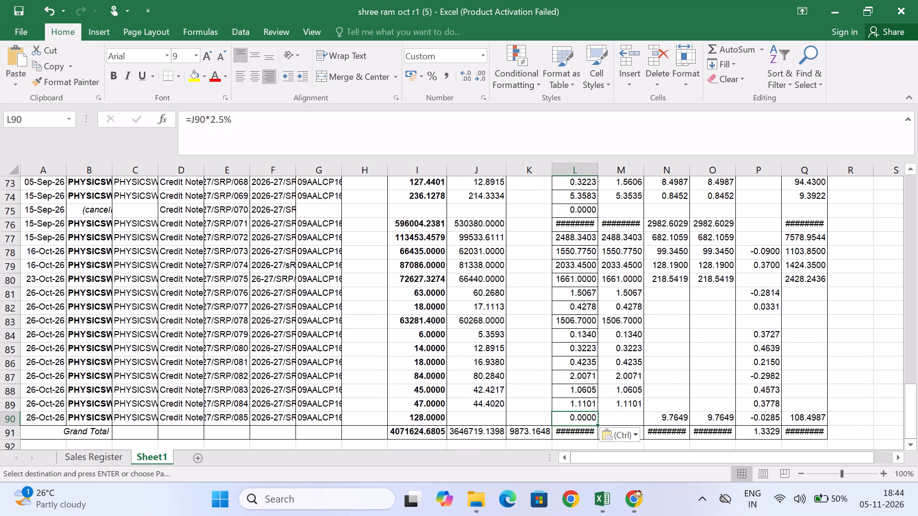
Autofit the widths of columns L, M, N, O and Q.
double_click(596, 167)
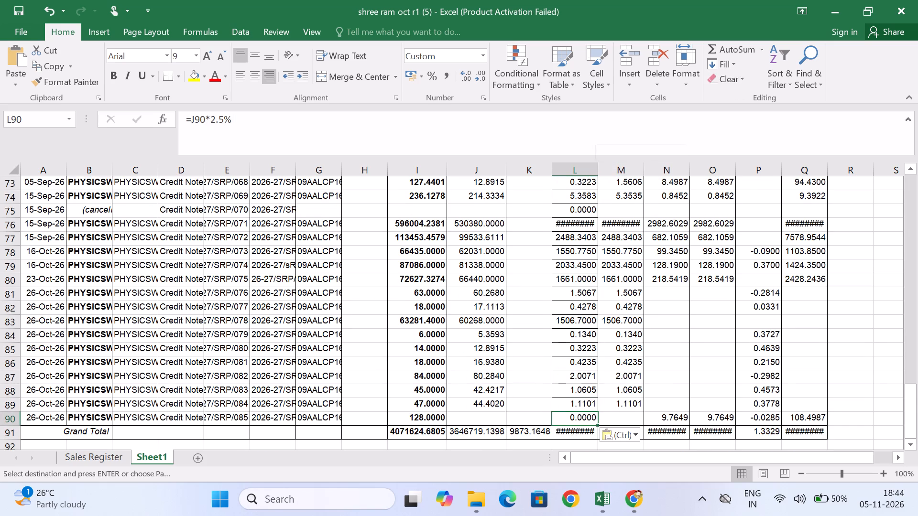
double_click(648, 170)
double_click(699, 172)
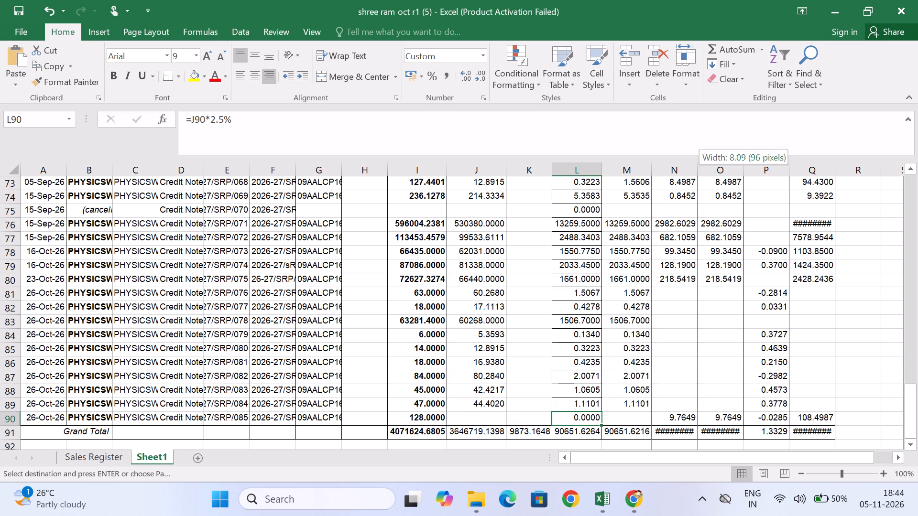
double_click(746, 175)
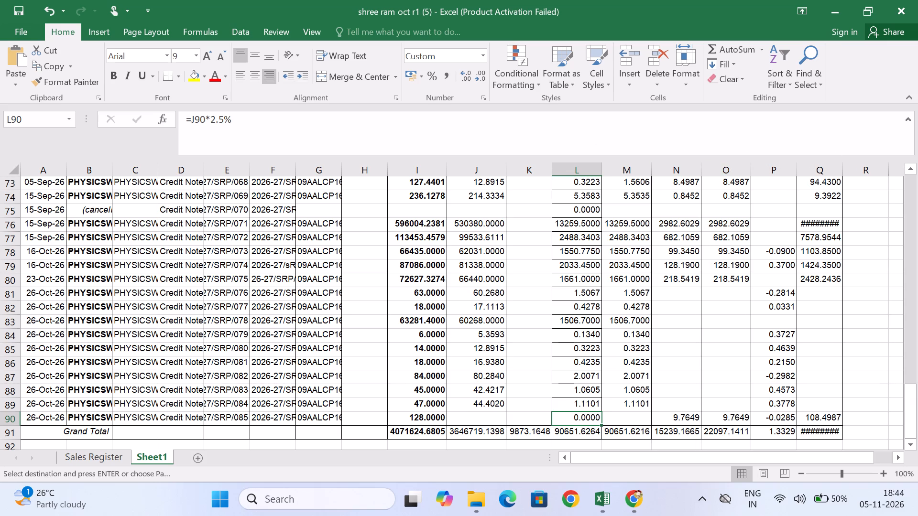
double_click(843, 169)
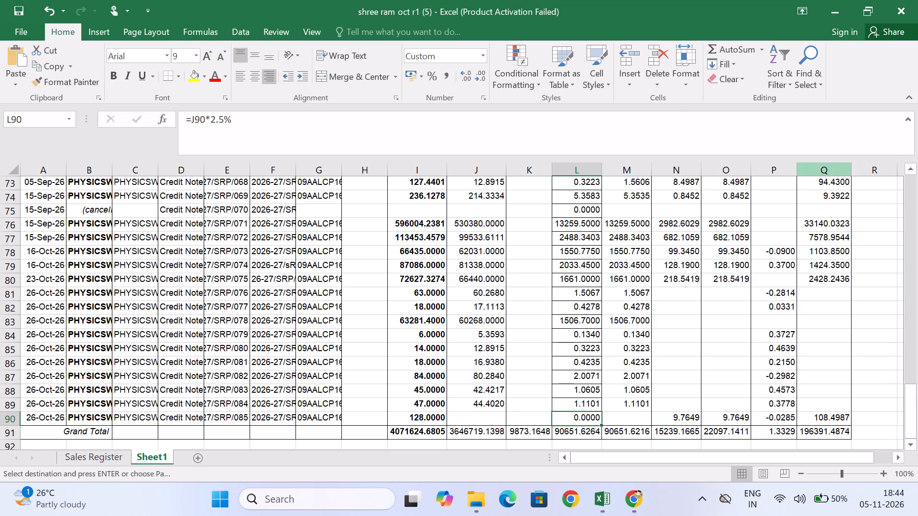
Clear the contents of the Grand Total row, row 91.
click(3, 429)
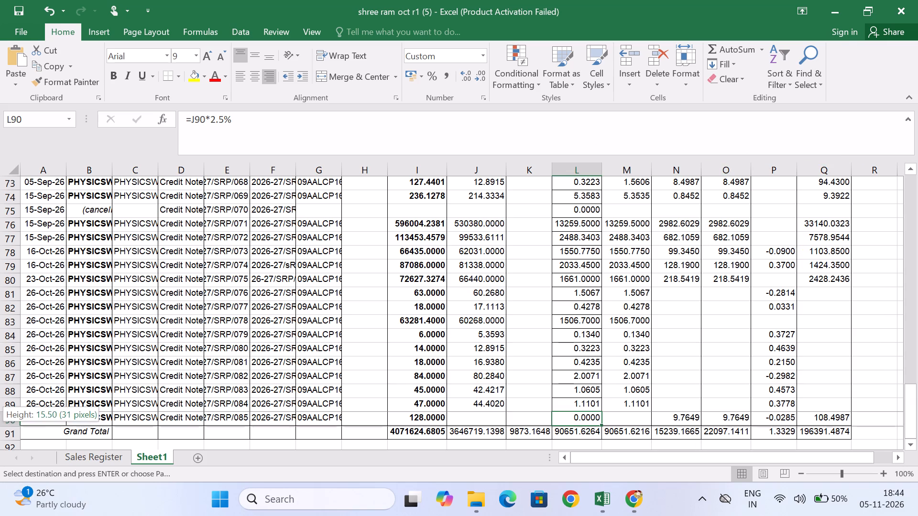
click(3, 433)
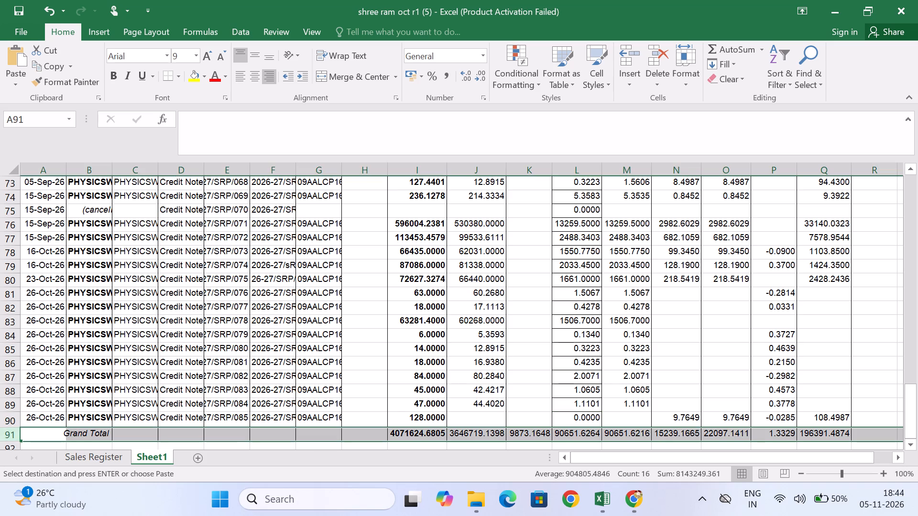
key(Delete)
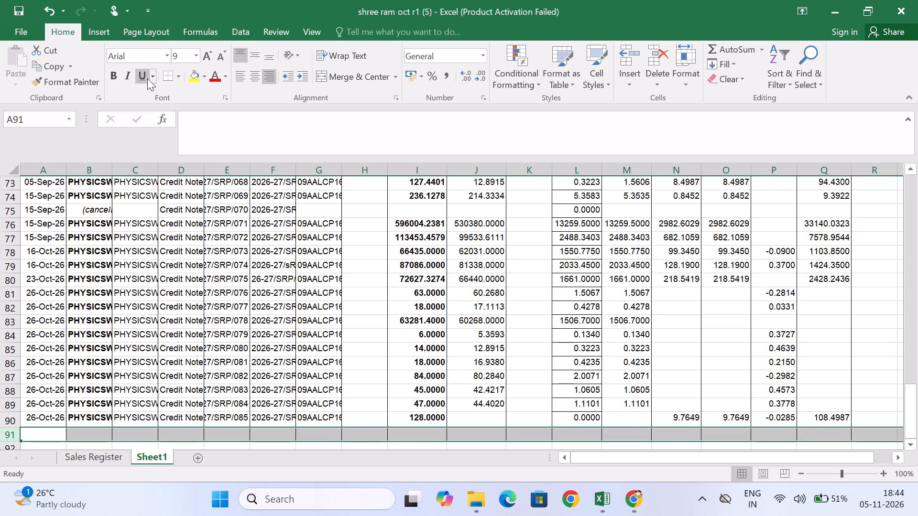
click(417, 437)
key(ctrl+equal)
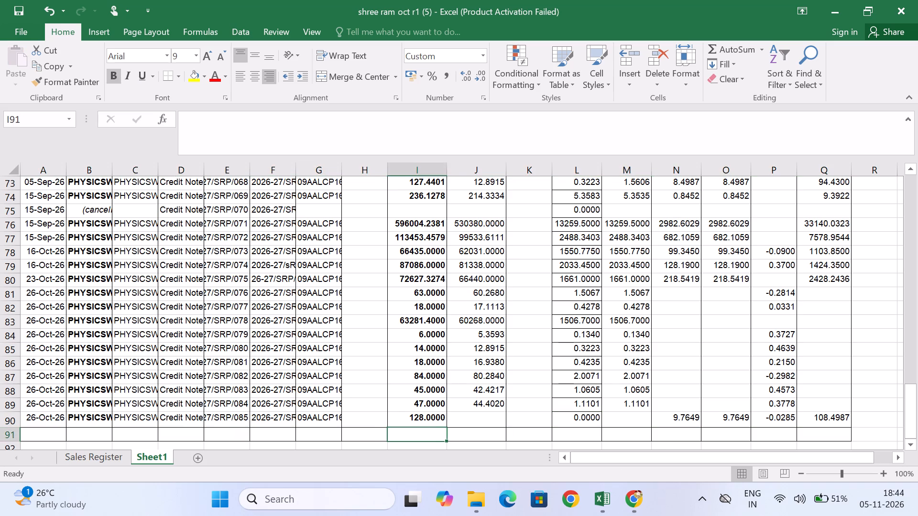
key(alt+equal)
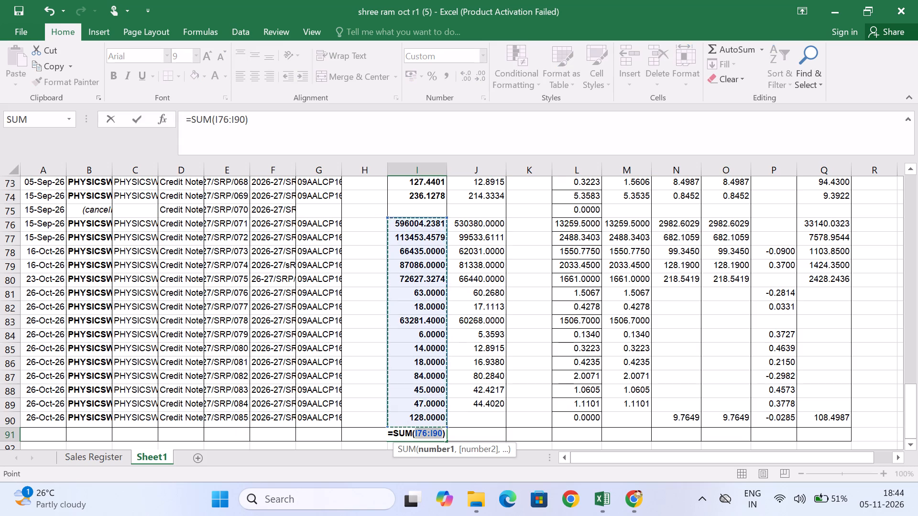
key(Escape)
Go through the Gross Total column and check the combined amounts of the first credit note across I6:Q6.
key(Up)
key(Up)
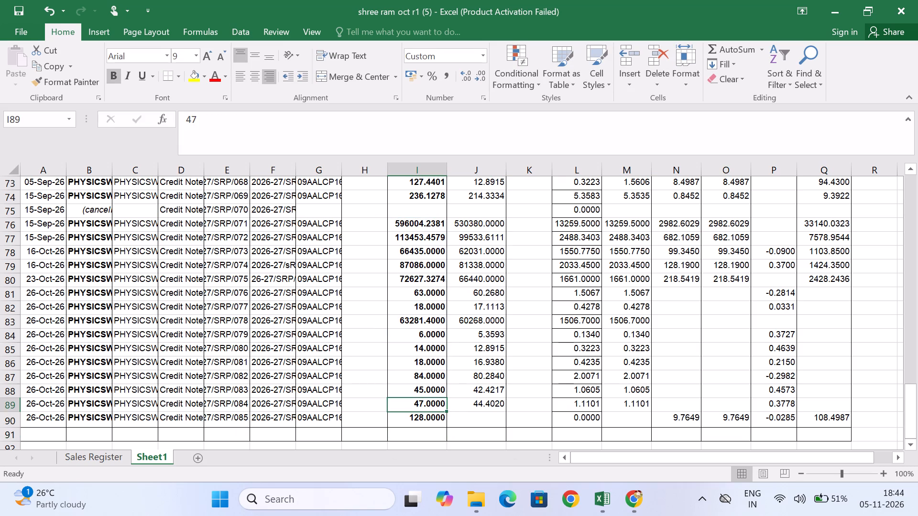
key(Up)
key(ctrl+Up)
key(ctrl+Up)
key(ctrl+Up)
key(ctrl+Up)
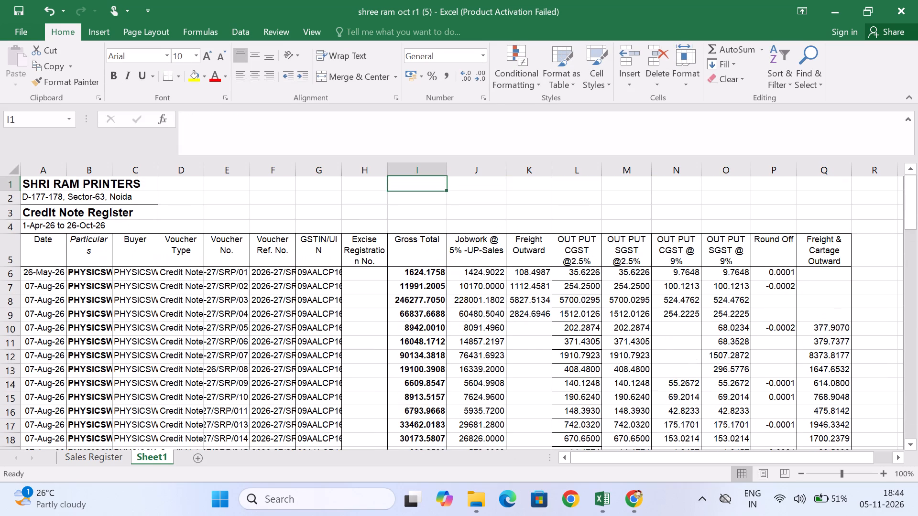
key(ctrl+Down)
key(ctrl+Down)
key(ctrl+Up)
key(Down)
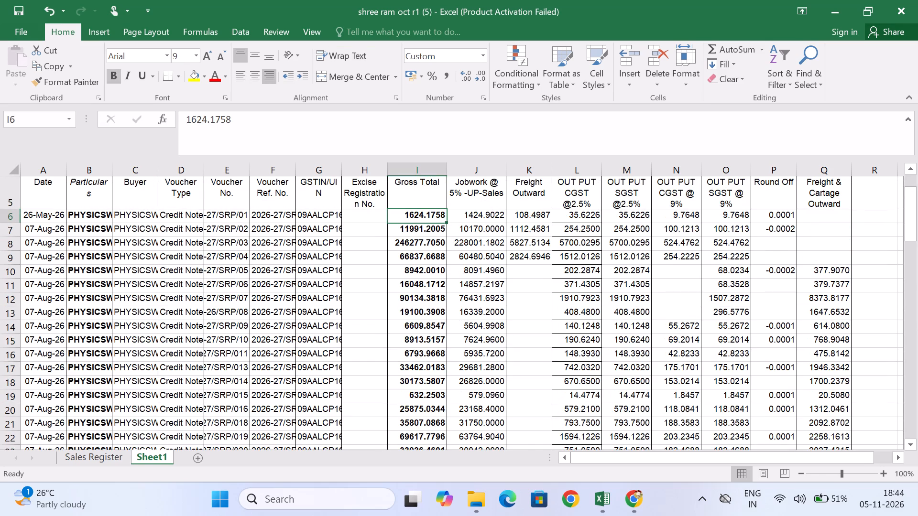
key(shift+Right)
key(shift+Right)
key(shift+Right)
key(shift+Right)
key(shift+Right)
key(shift+Right)
key(shift+Right)
key(shift+Right)
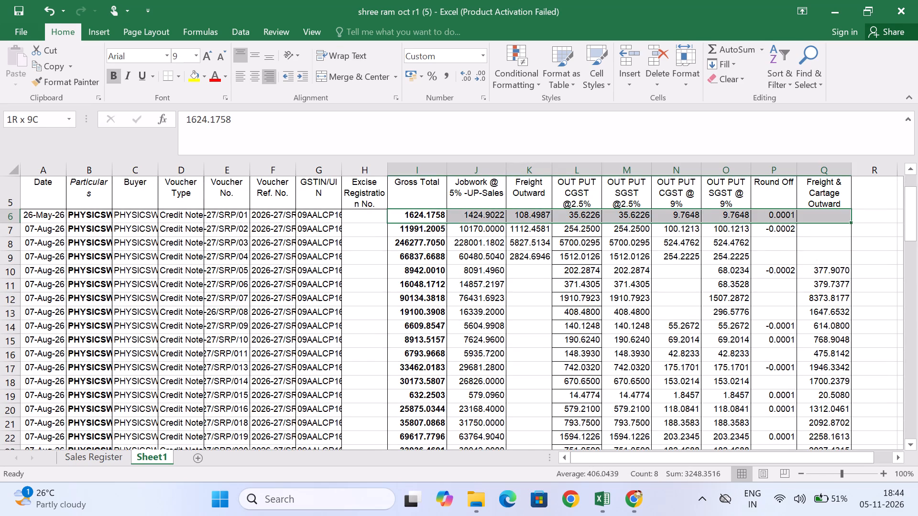
key(Down)
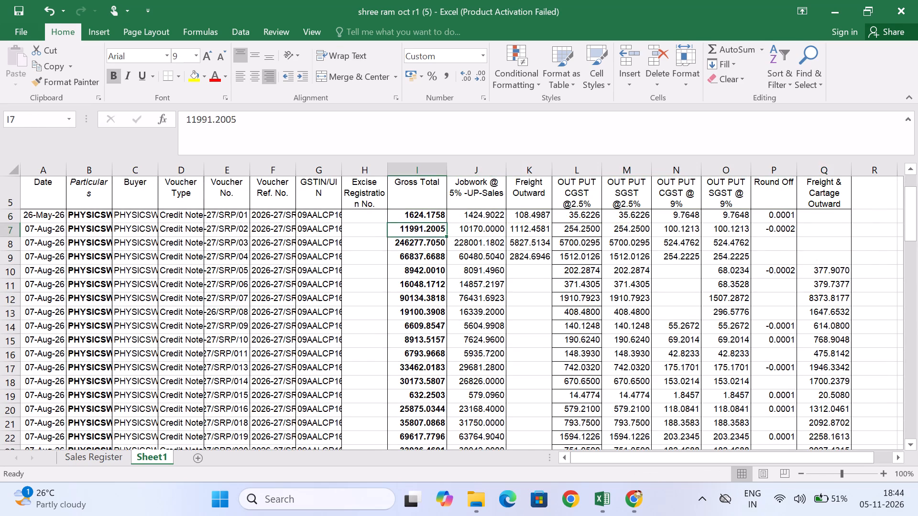
Enter the formula =K6*9% in N6, the first OUT PUT CGST @ 9% cell.
key(Right)
key(Right)
key(Right)
key(Right)
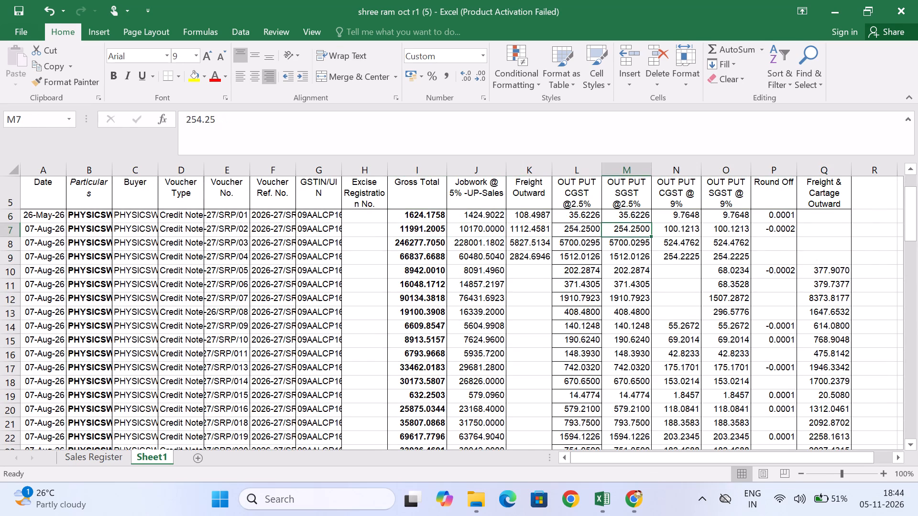
key(Up)
key(Right)
key(equal)
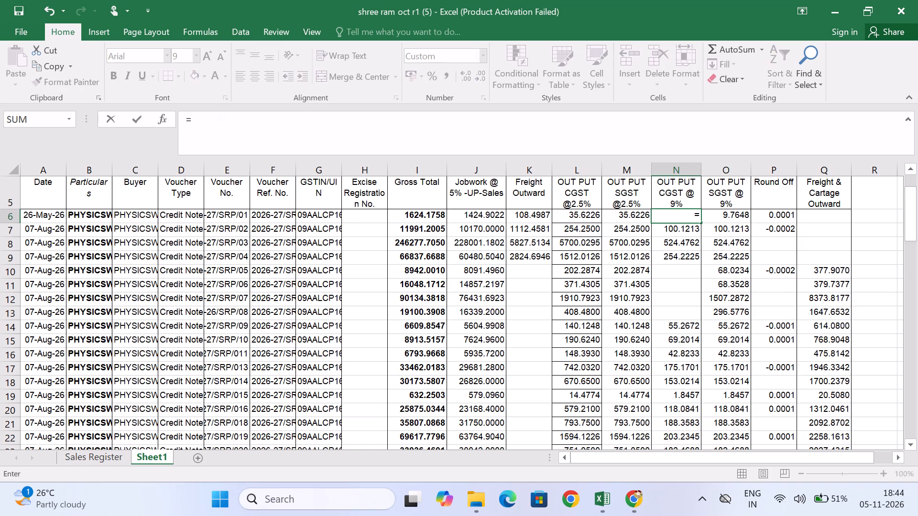
key(Left)
key(Left)
key(Left)
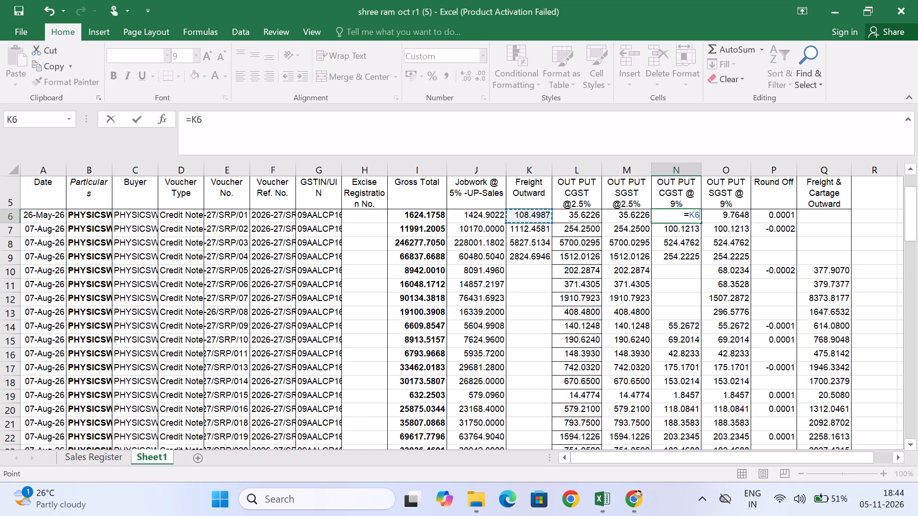
key(shift+asterisk)
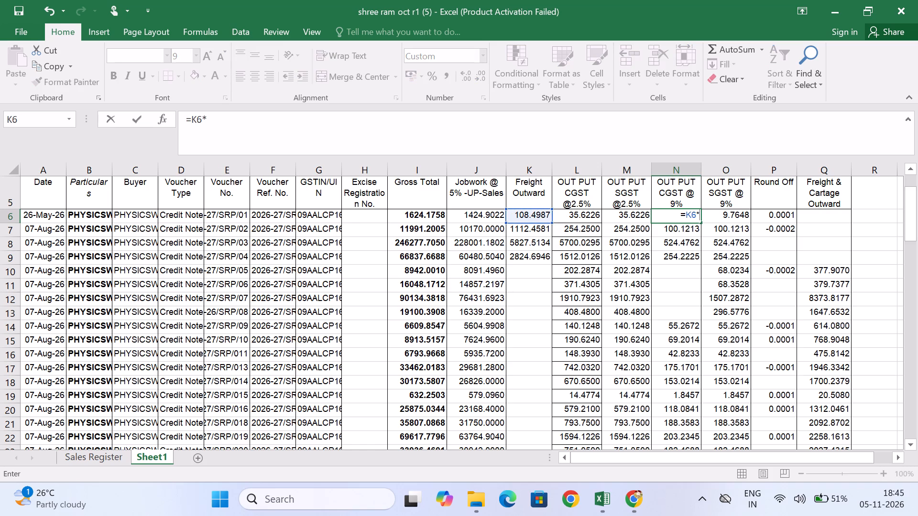
text(9%)
key(Return)
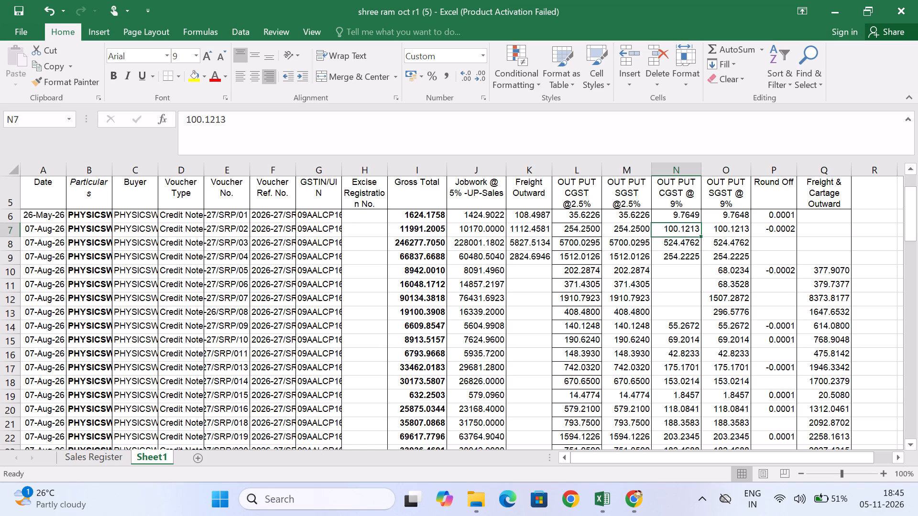
Fill the N6 formula down the OUT PUT CGST @ 9% column through N9.
key(ctrl+d)
key(Return)
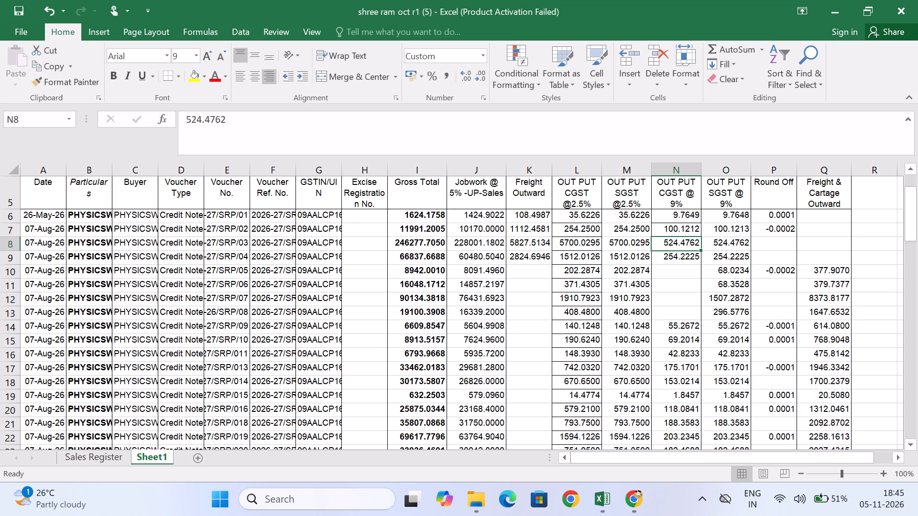
key(ctrl+d)
key(Return)
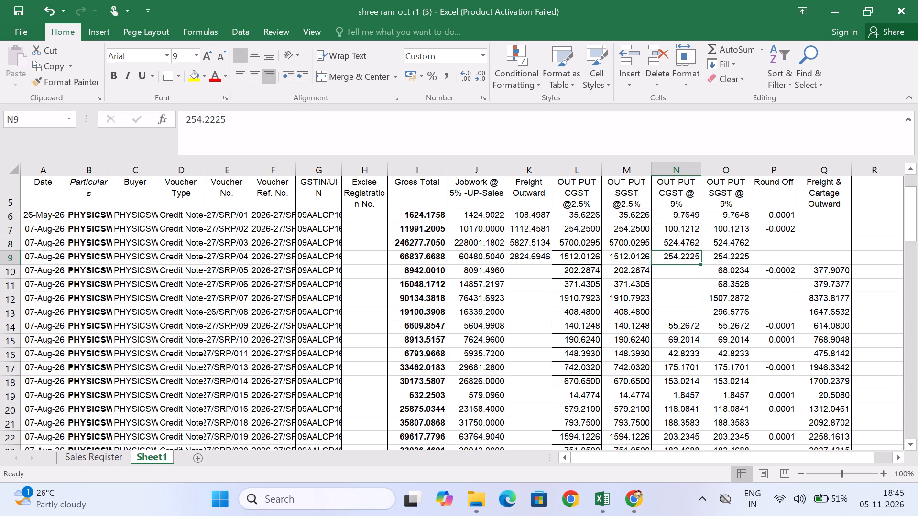
key(ctrl+d)
Enter the formula =Q10*9% in N10, basing the 9% CGST on Freight & Cartage Outward.
key(Down)
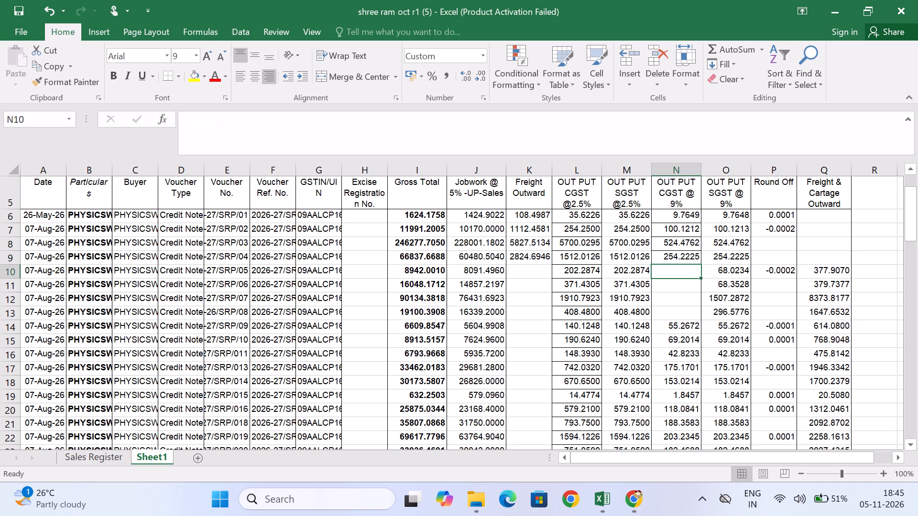
key(equal)
key(Right)
key(Right)
key(Right)
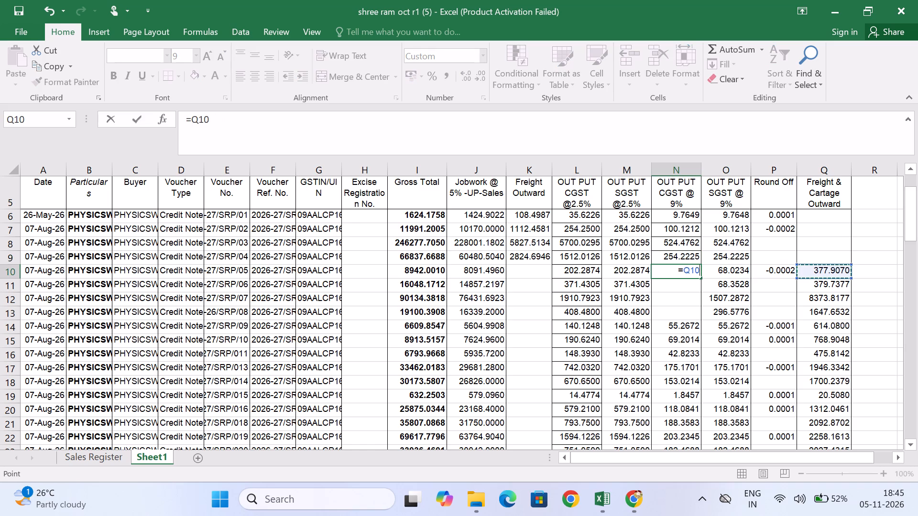
key(shift+asterisk)
key(9)
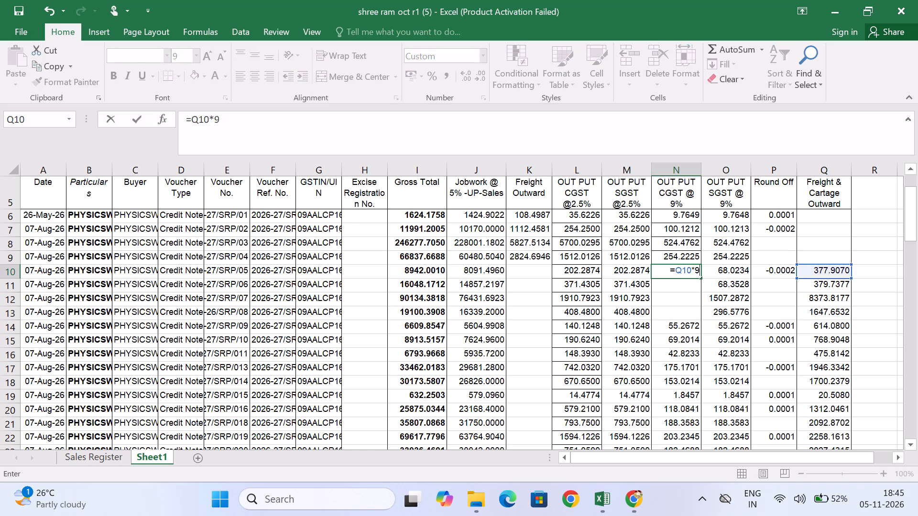
key(shift+percent)
key(Return)
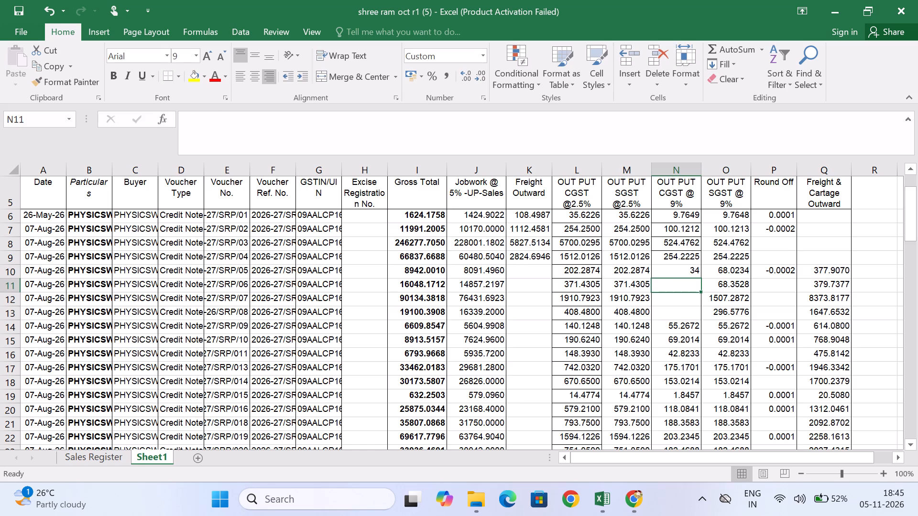
Format the CGST amount in N10 to show three decimal places.
key(Up)
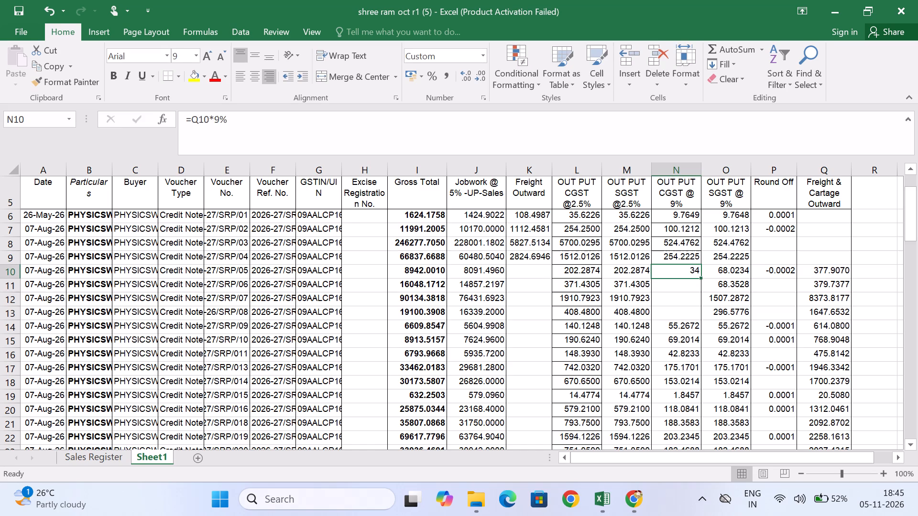
click(486, 75)
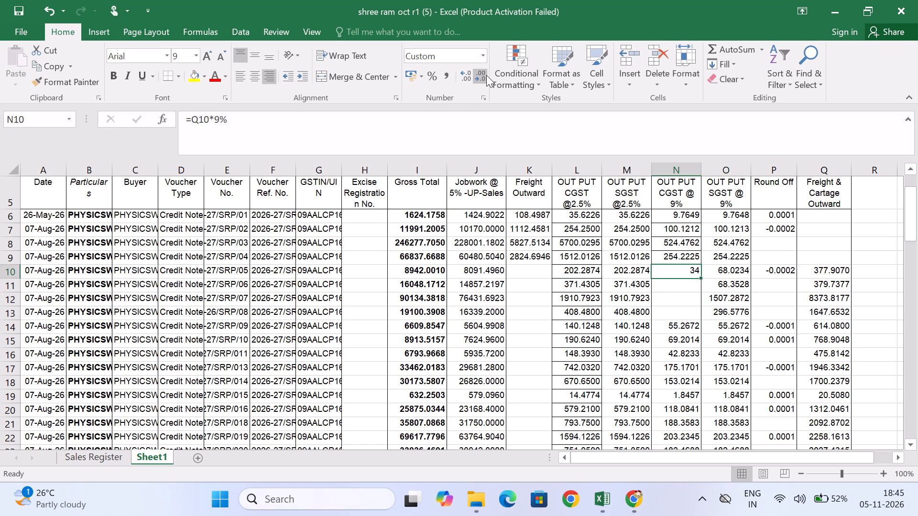
click(481, 77)
double_click(481, 77)
click(683, 318)
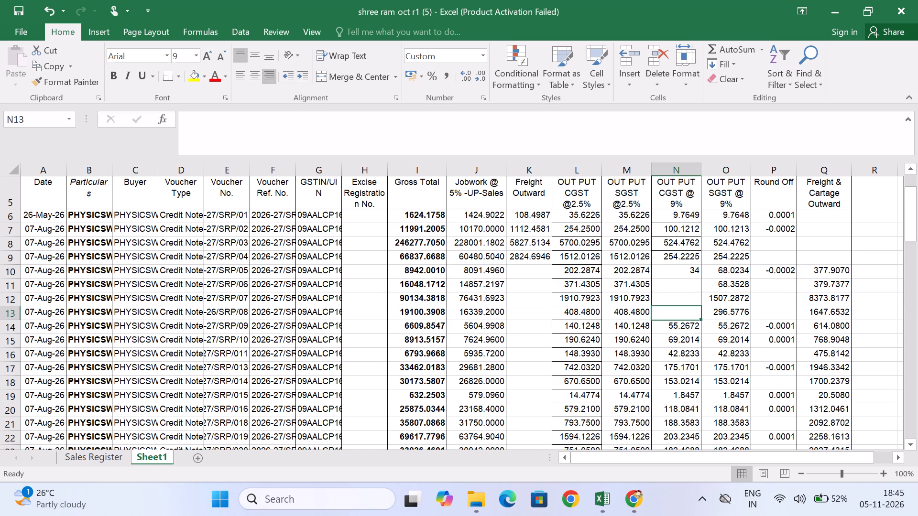
click(684, 272)
click(479, 82)
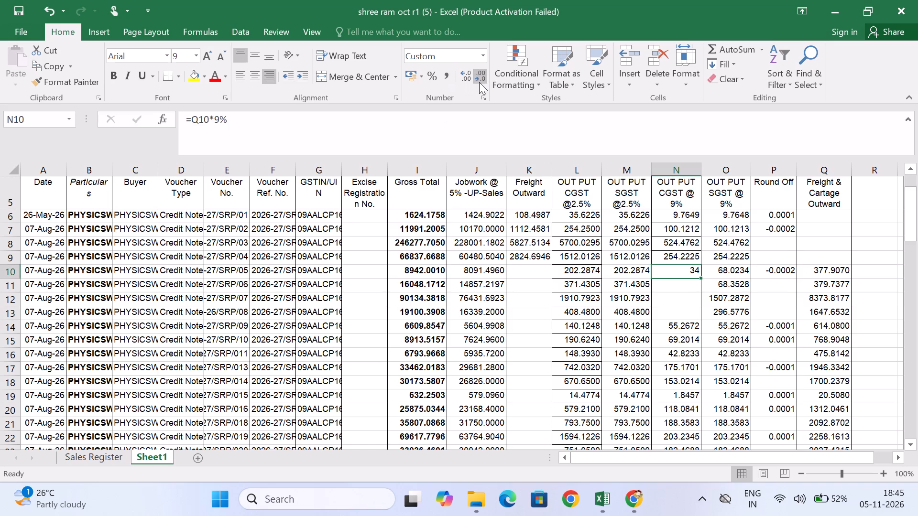
click(464, 75)
click(464, 75)
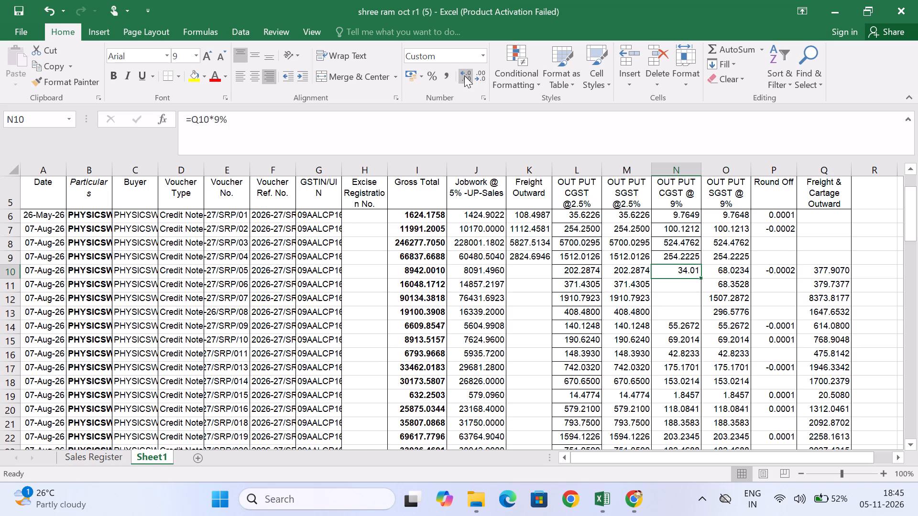
click(464, 75)
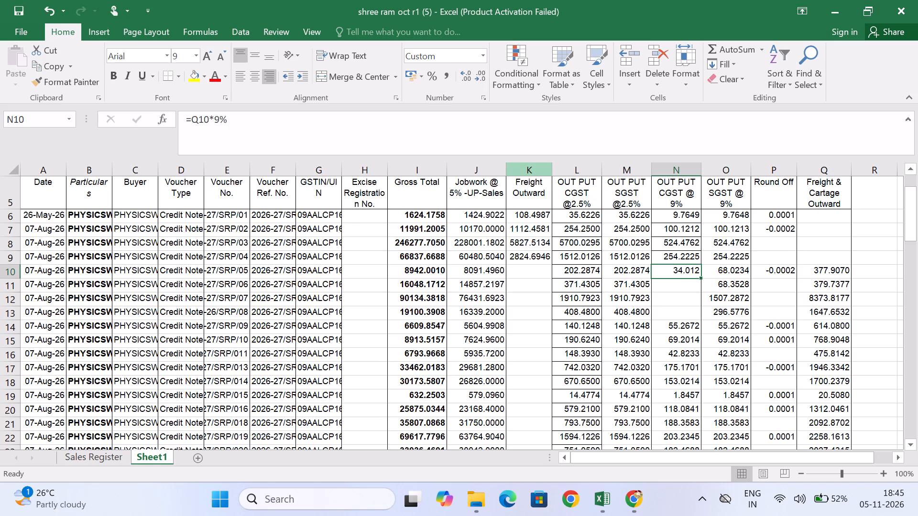
Fill the N10 formula down the OUT PUT CGST @ 9% column through N13.
click(688, 304)
click(691, 269)
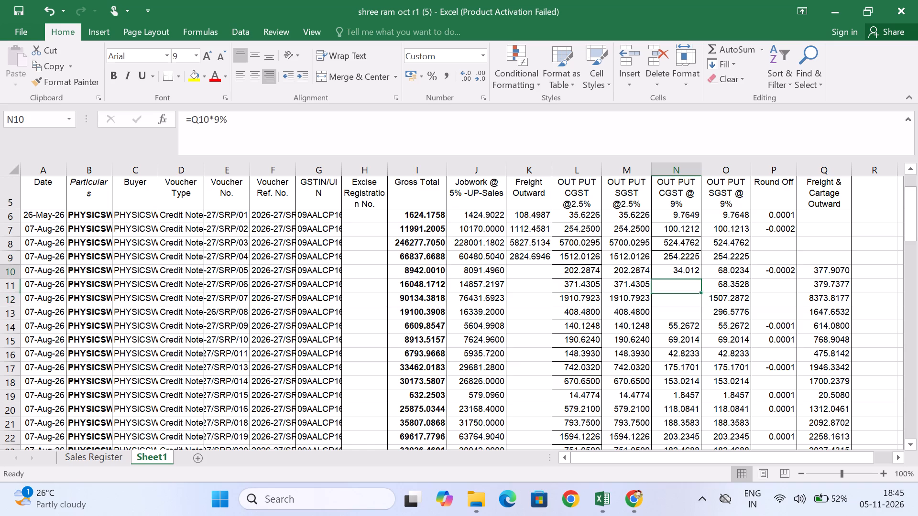
key(shift+Down)
key(shift+Down)
key(shift+Down)
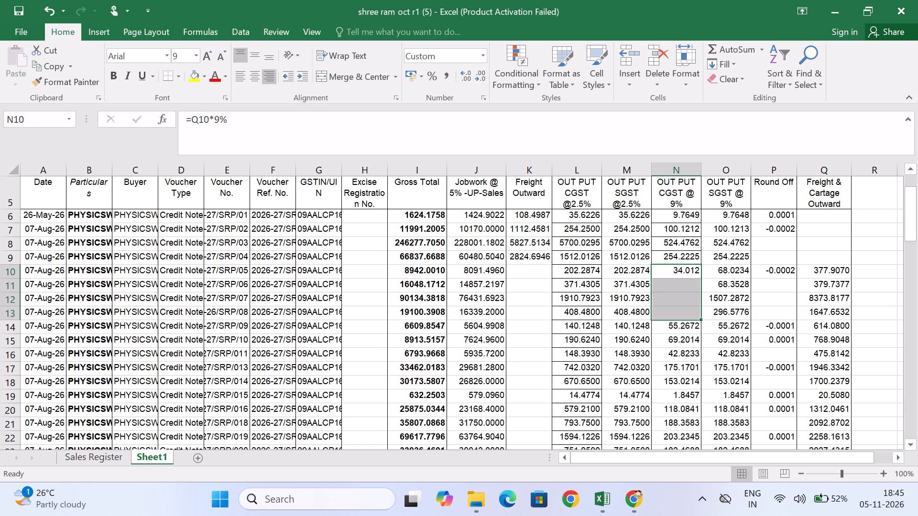
key(ctrl+d)
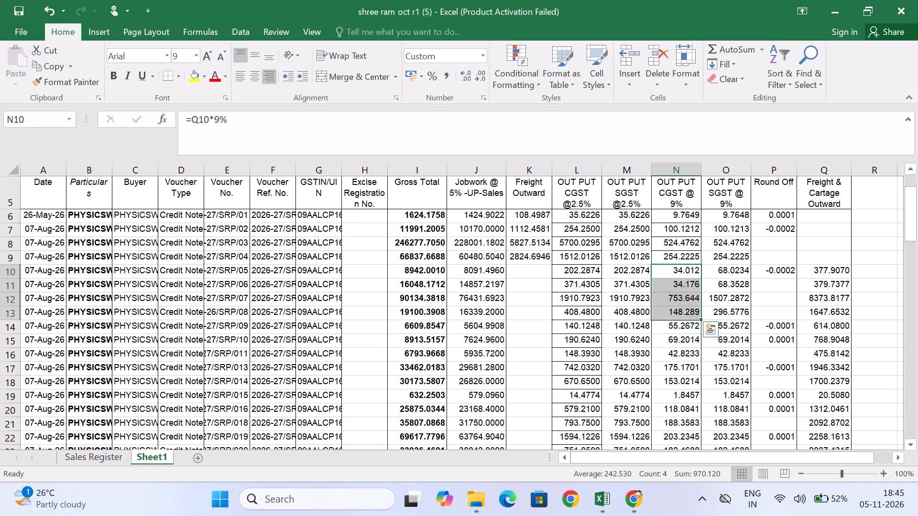
Fill the N12 formula down the OUT PUT CGST @ 9% column through N25.
key(Right)
key(Left)
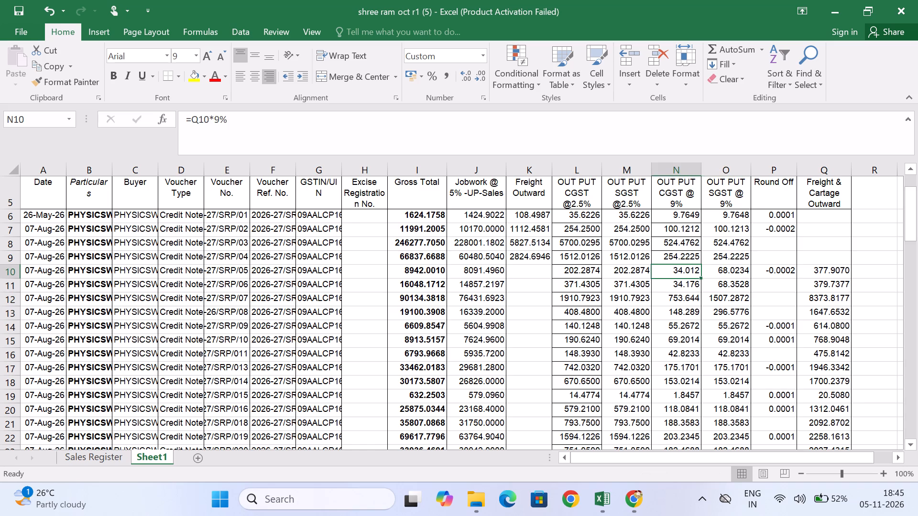
key(Down)
key(Down)
key(Down)
key(Down)
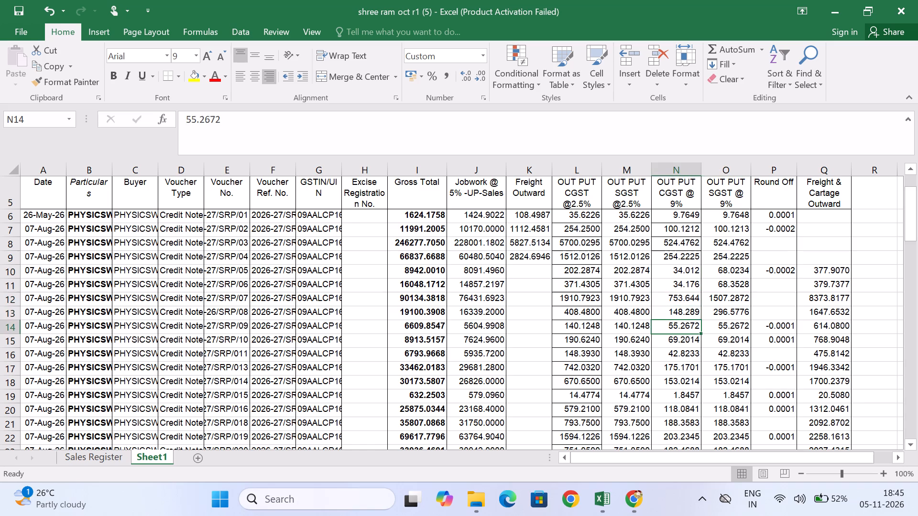
key(Up)
key(Up)
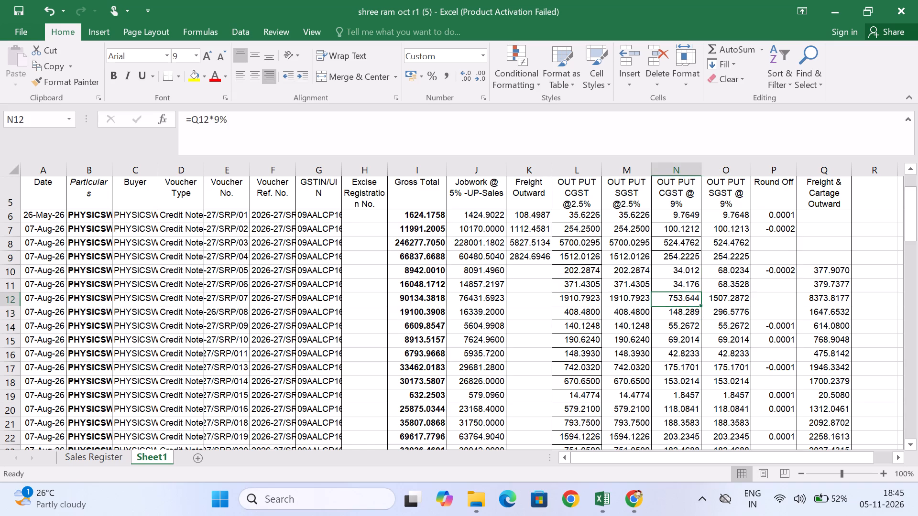
key(ctrl+shift+Down)
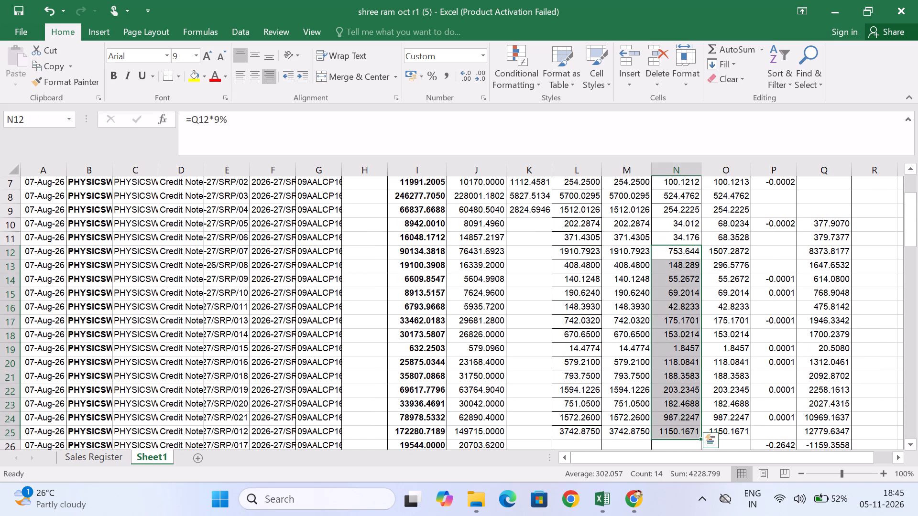
key(ctrl+d)
key(Down)
key(Down)
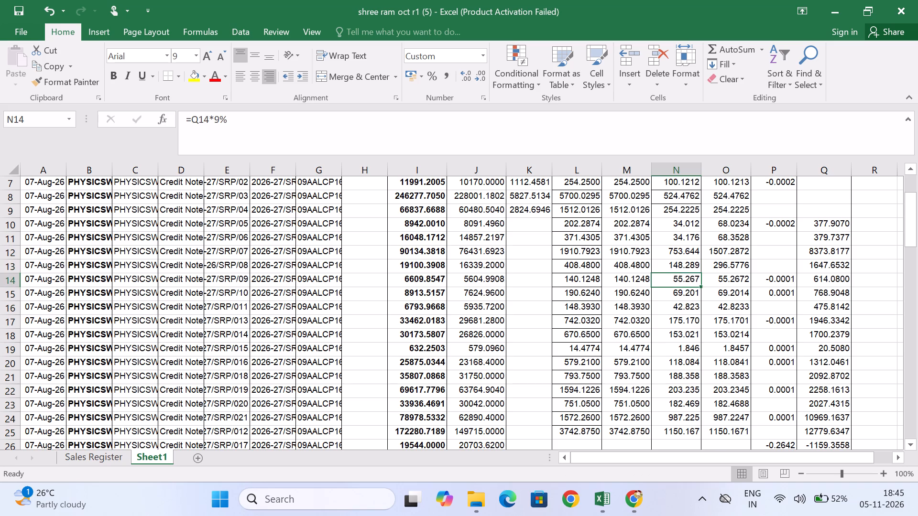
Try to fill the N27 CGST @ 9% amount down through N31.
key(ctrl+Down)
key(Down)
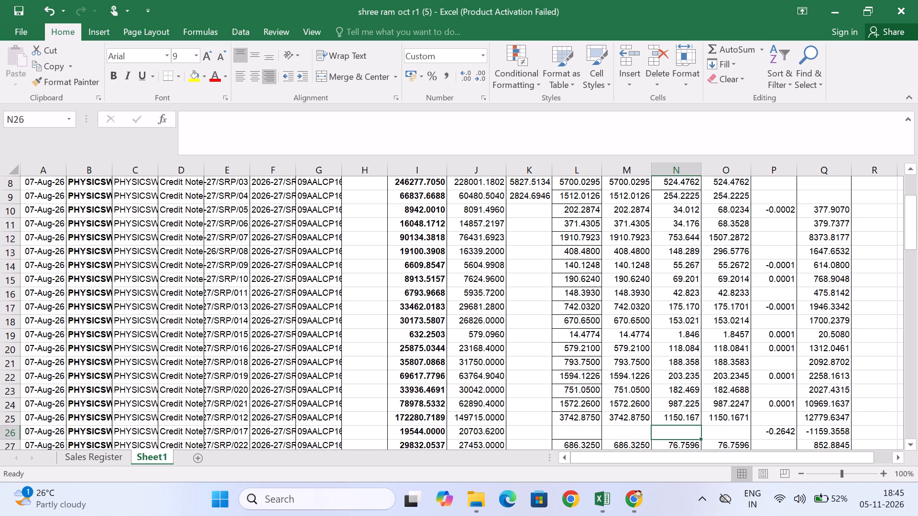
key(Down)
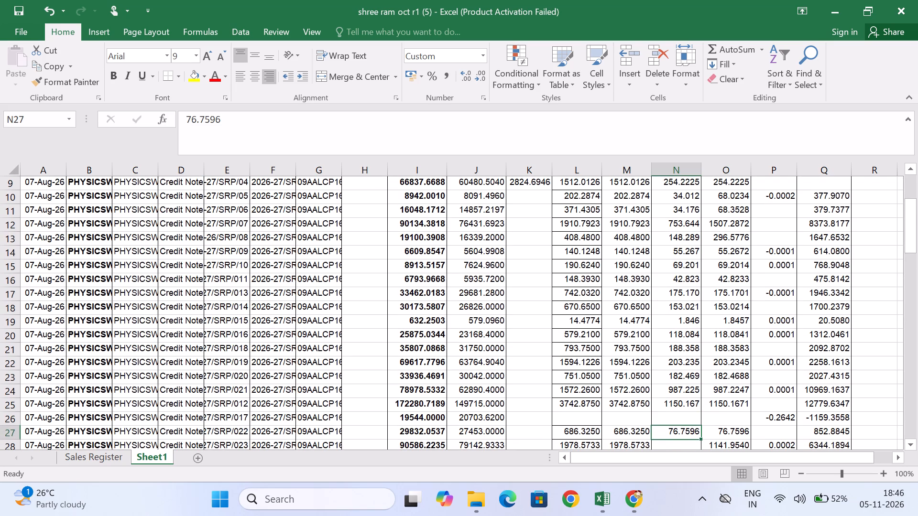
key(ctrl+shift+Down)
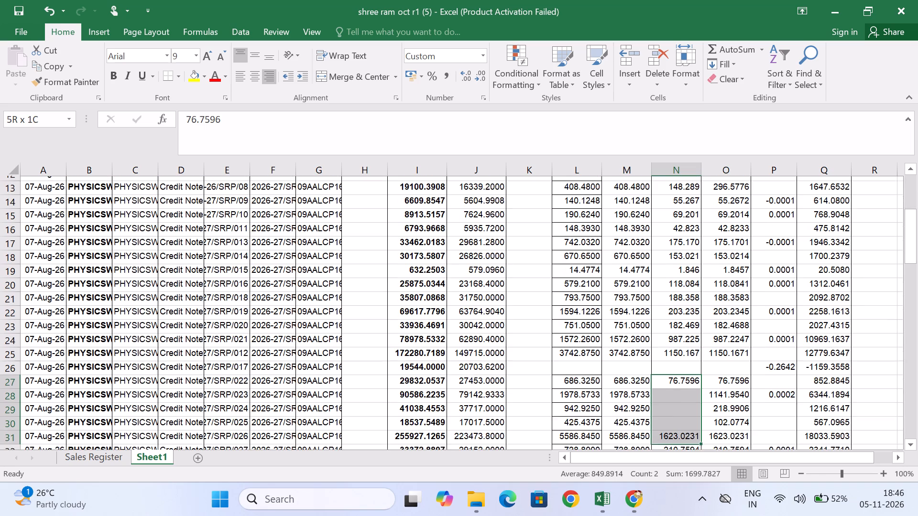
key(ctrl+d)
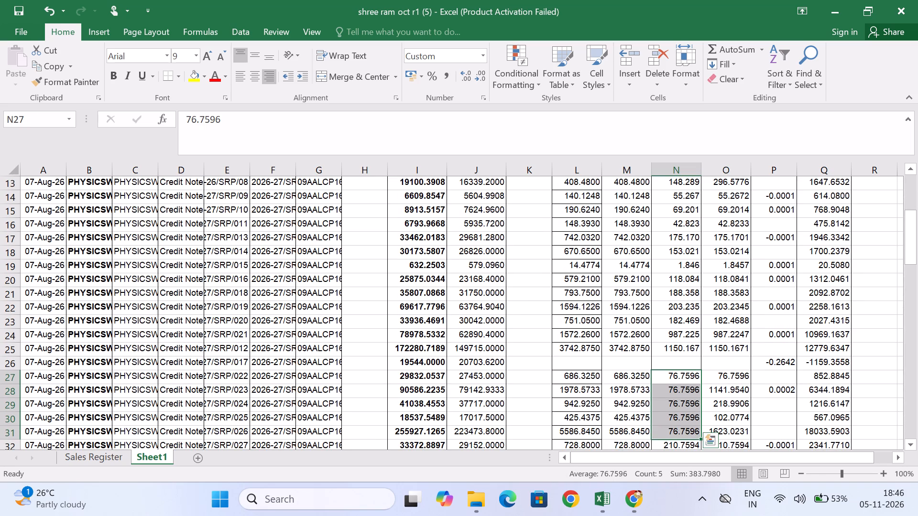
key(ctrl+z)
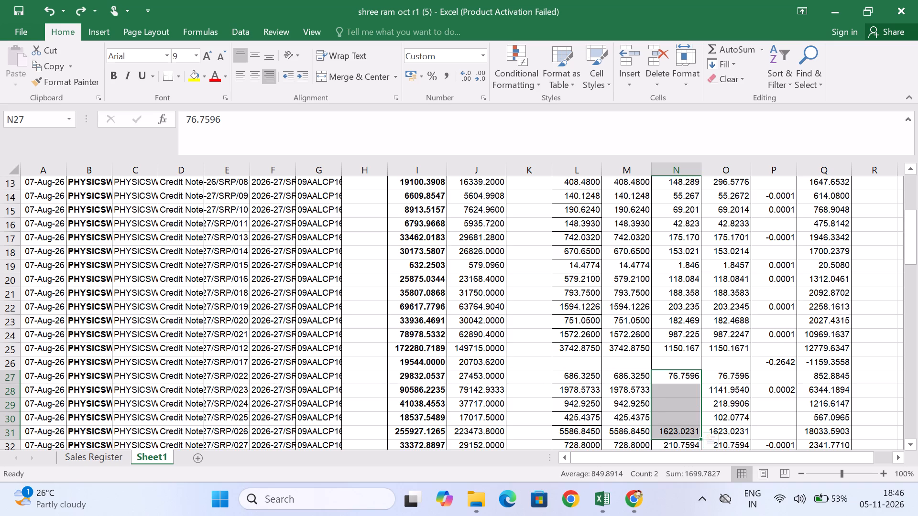
Copy the 9% CGST formula from N25 into N27, leaving N26 blank.
key(Up)
key(Up)
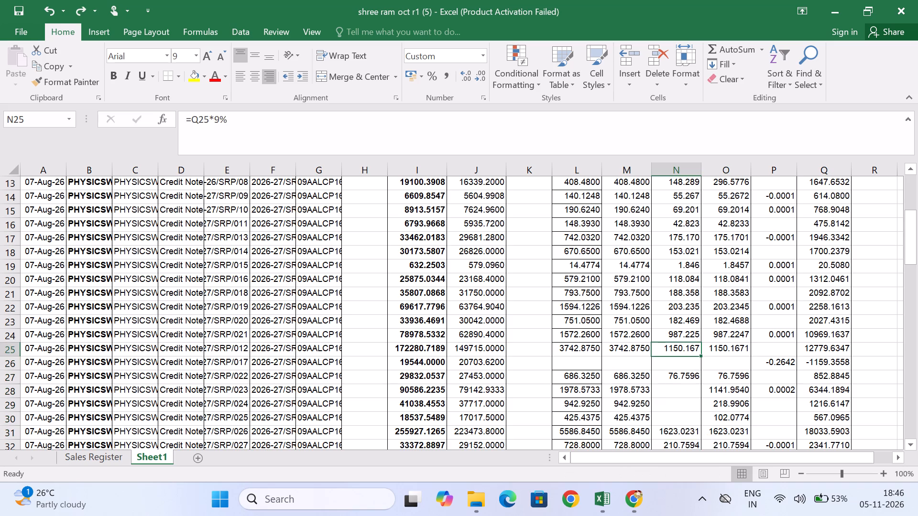
key(ctrl+c)
key(Down)
key(Down)
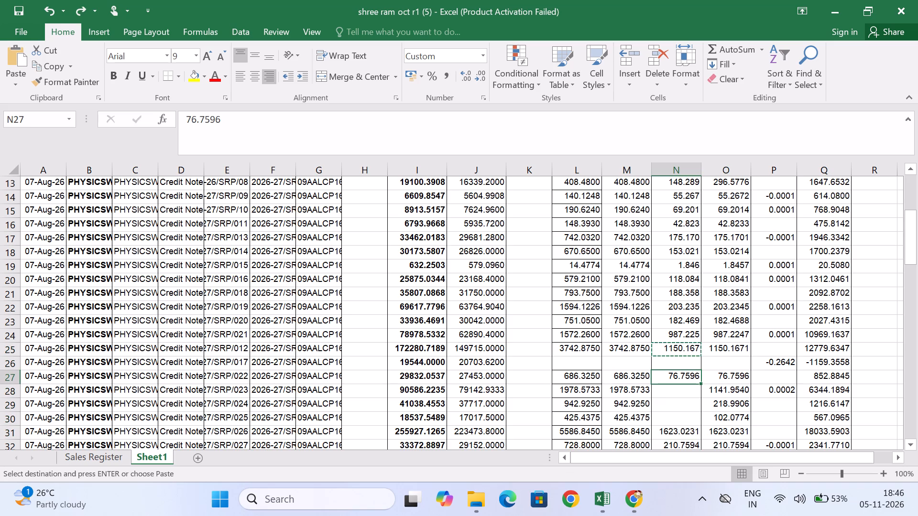
key(ctrl+v)
Fill the N27 formula down the OUT PUT CGST @ 9% column through the last voucher row, N90.
key(ctrl+shift+Down)
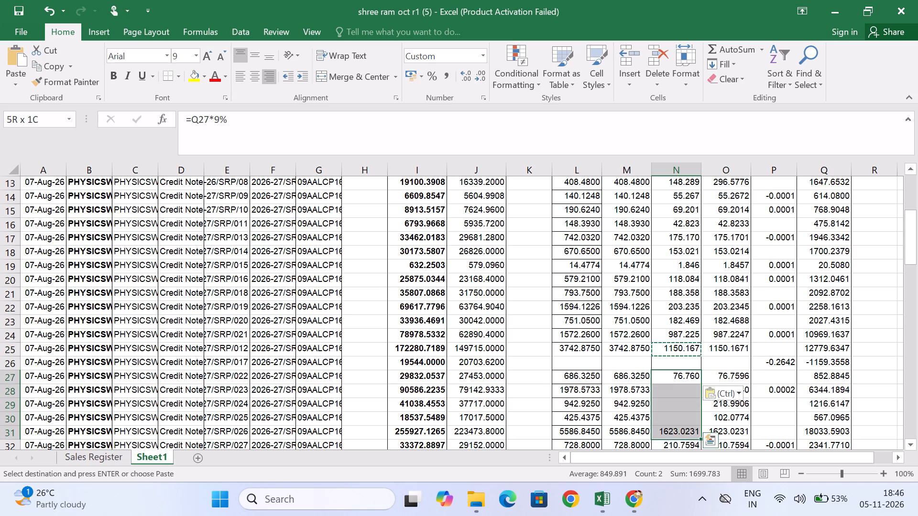
key(ctrl+shift+Down)
key(ctrl+shift+Down)
key(ctrl+shift+Down)
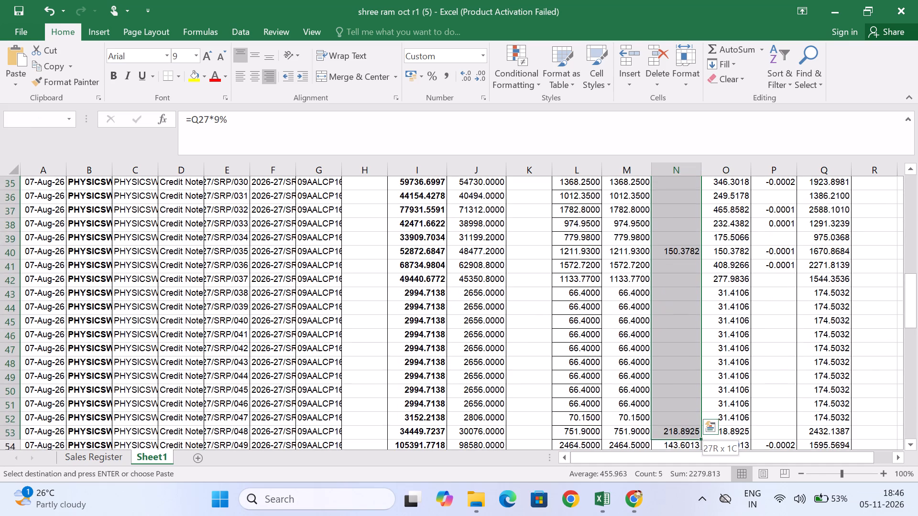
key(ctrl+shift+Down)
key(ctrl+shift+Down)
key(ctrl+shift+Down)
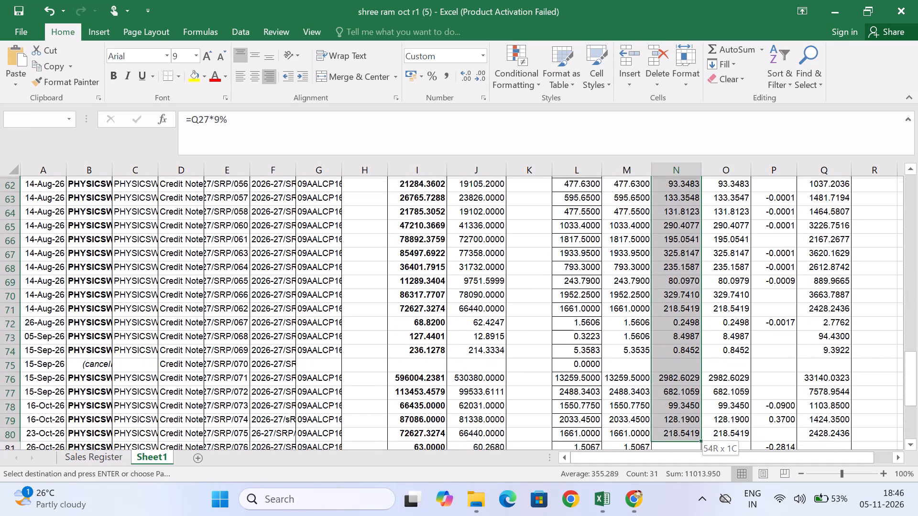
key(ctrl+shift+Down)
key(ctrl+shift+Down)
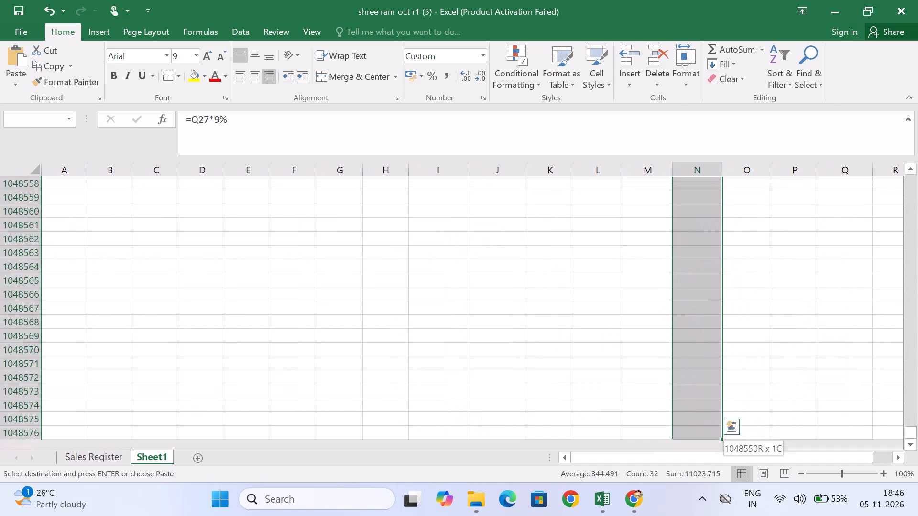
key(ctrl+shift+Up)
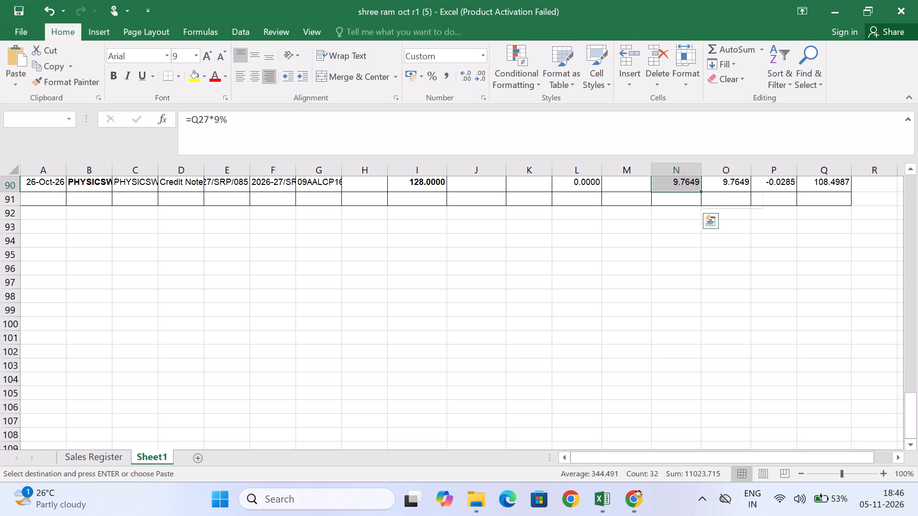
key(ctrl+d)
Check the filled CGST @ 9% formulas in the bottom voucher rows, from N81 to N90.
key(Up)
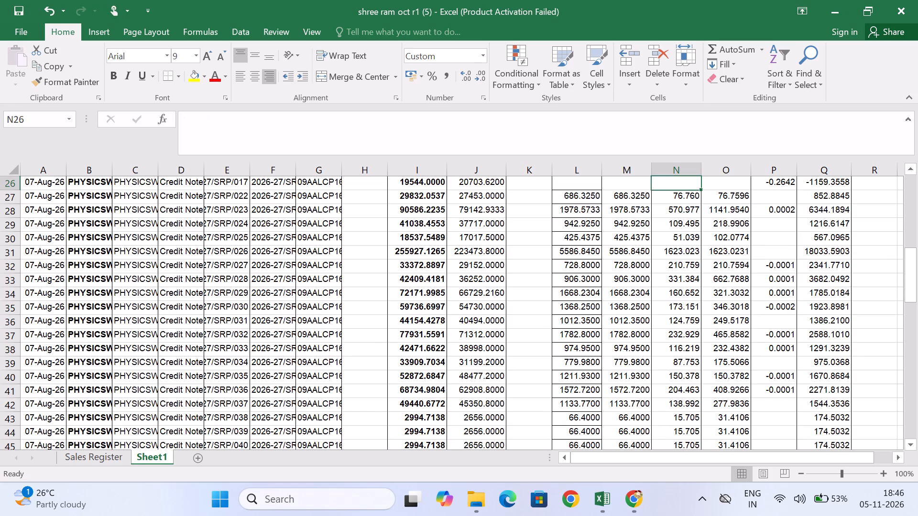
key(Down)
key(ctrl+Down)
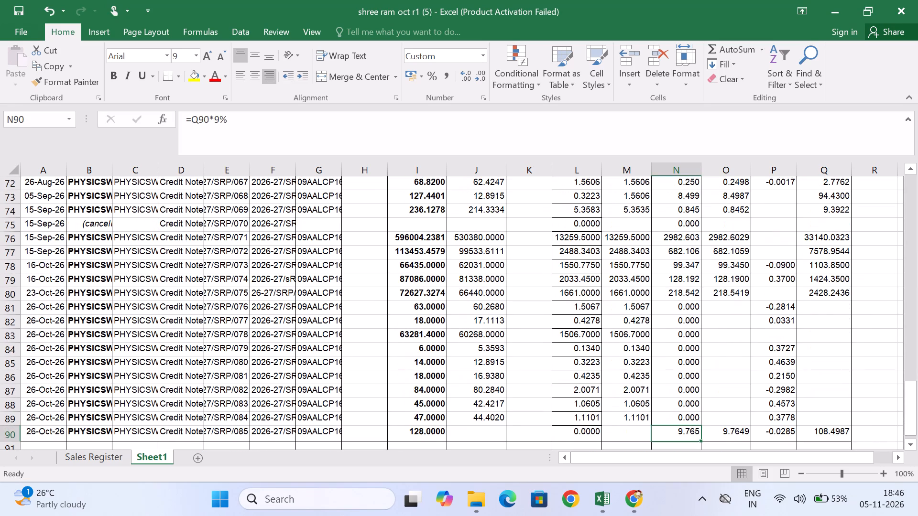
key(Down)
key(Up)
key(Up)
key(Up)
key(Up)
key(Up)
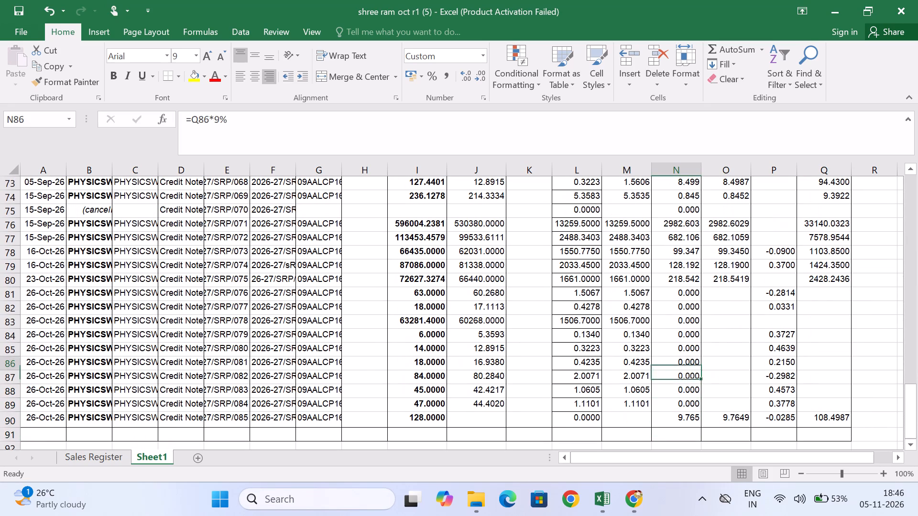
key(Up)
key(Up)
key(Up)
key(Up)
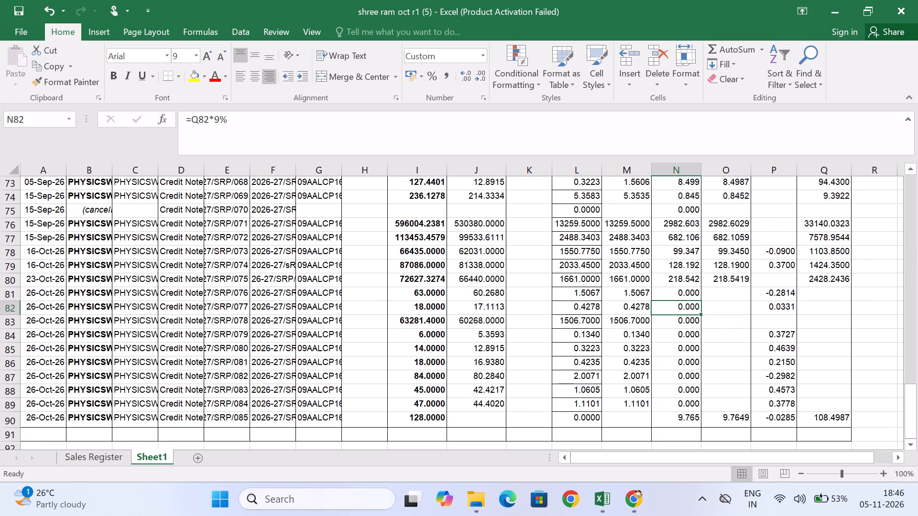
key(Up)
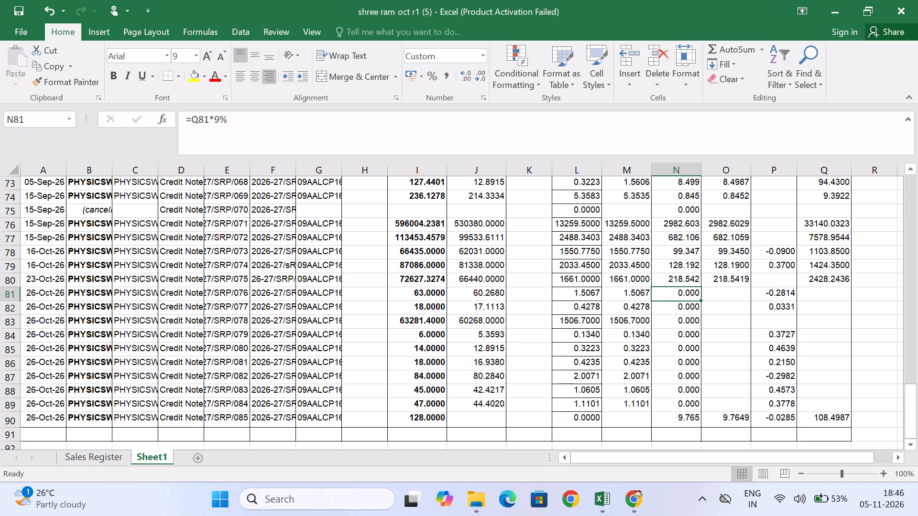
key(Down)
key(Down)
key(Down)
key(Down)
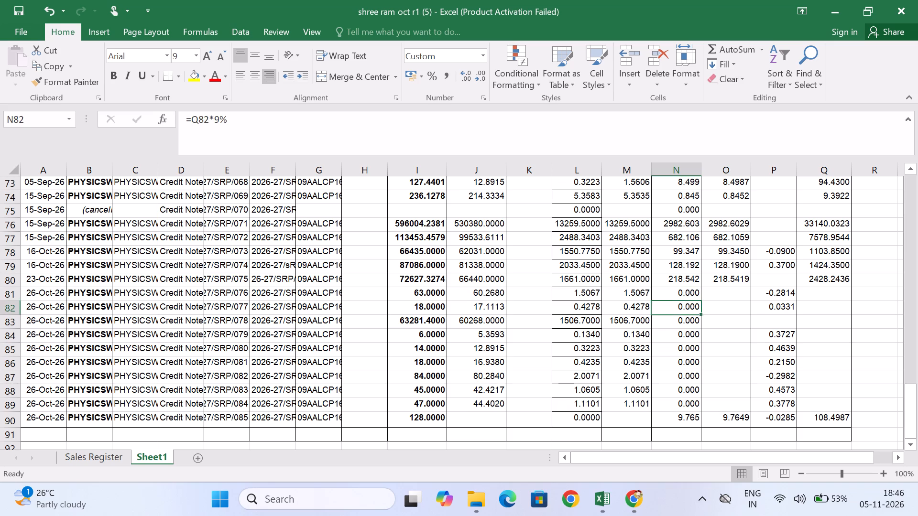
key(Down)
key(Down)
key(Down)
key(Down)
key(Down)
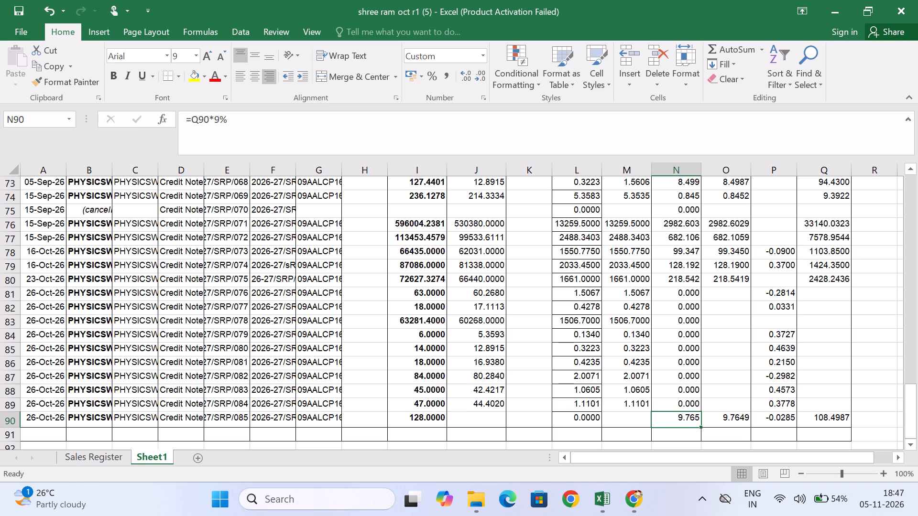
Freeze the column header row 5 so it stays in view above the voucher rows.
scroll(725, 347, up, 3)
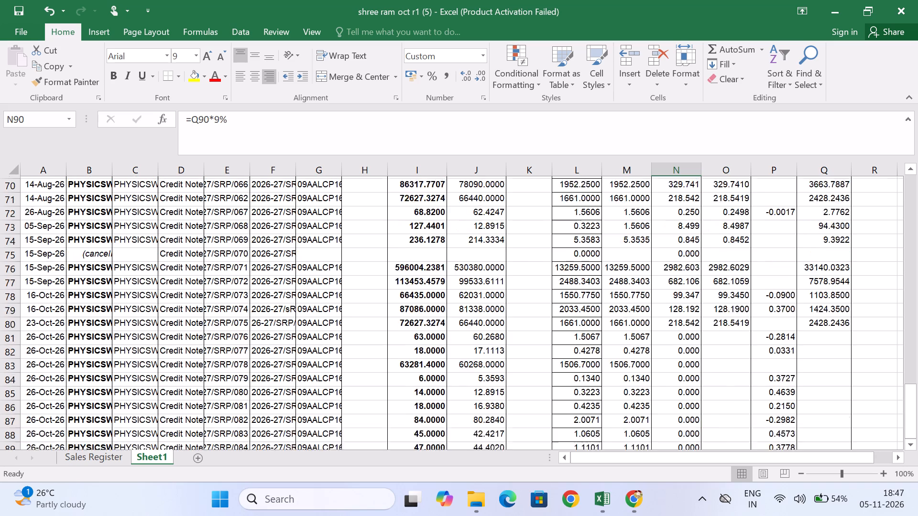
scroll(725, 347, up, 12)
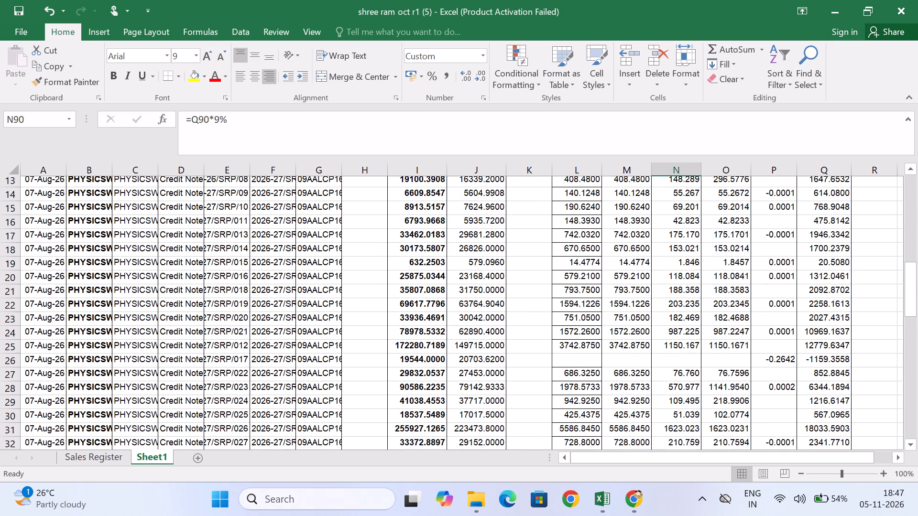
scroll(725, 347, up, 4)
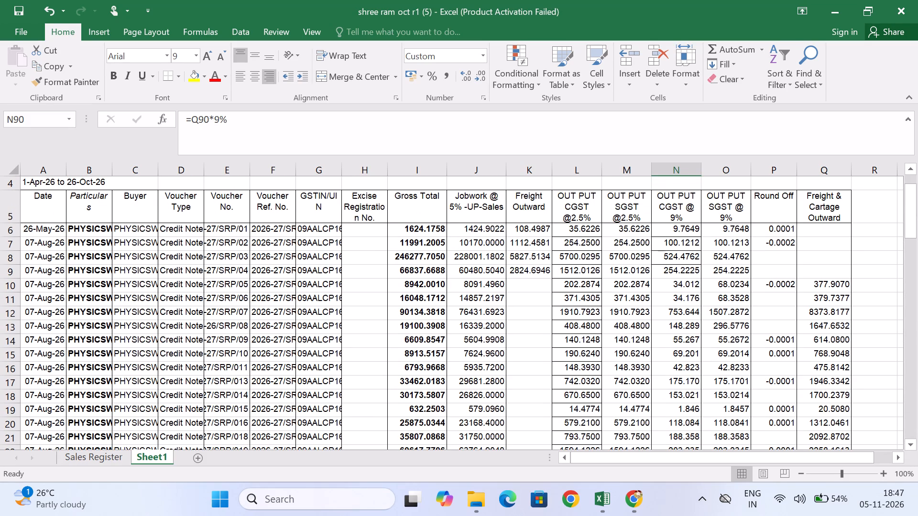
scroll(506, 352, down, 5)
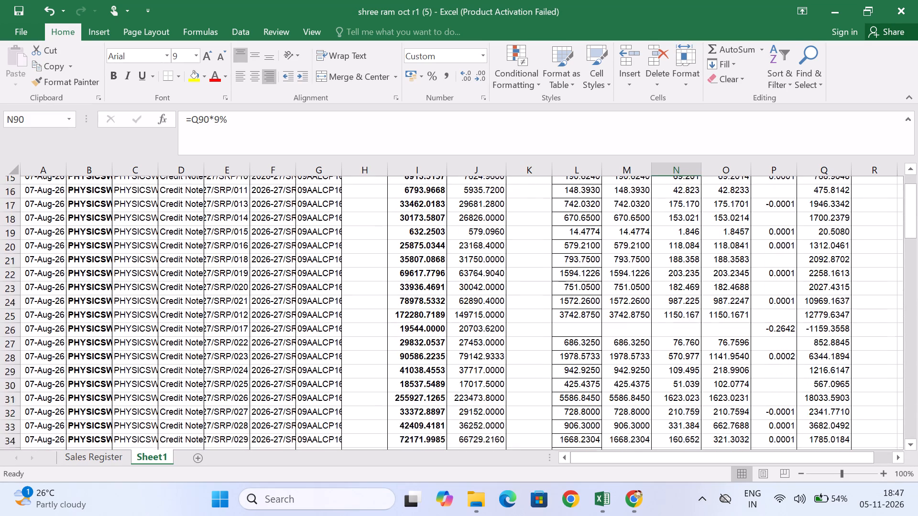
scroll(506, 352, down, 5)
scroll(506, 352, up, 1)
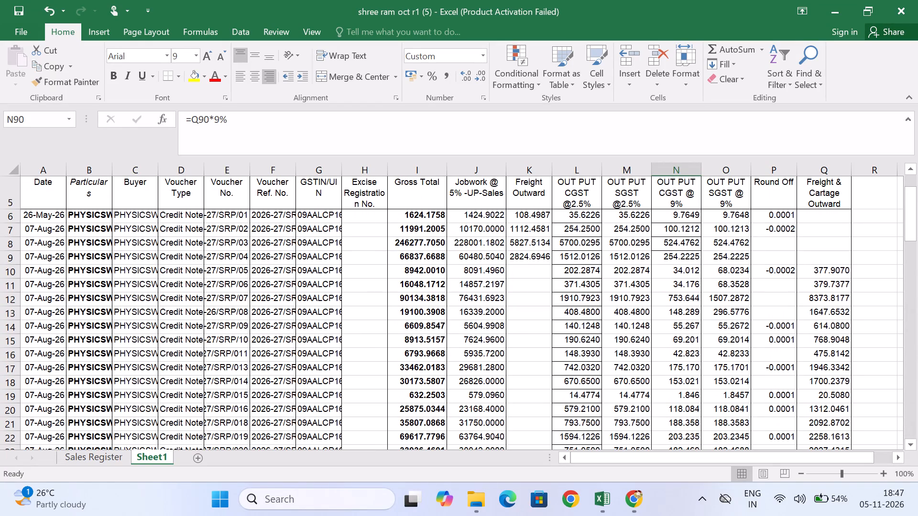
click(14, 213)
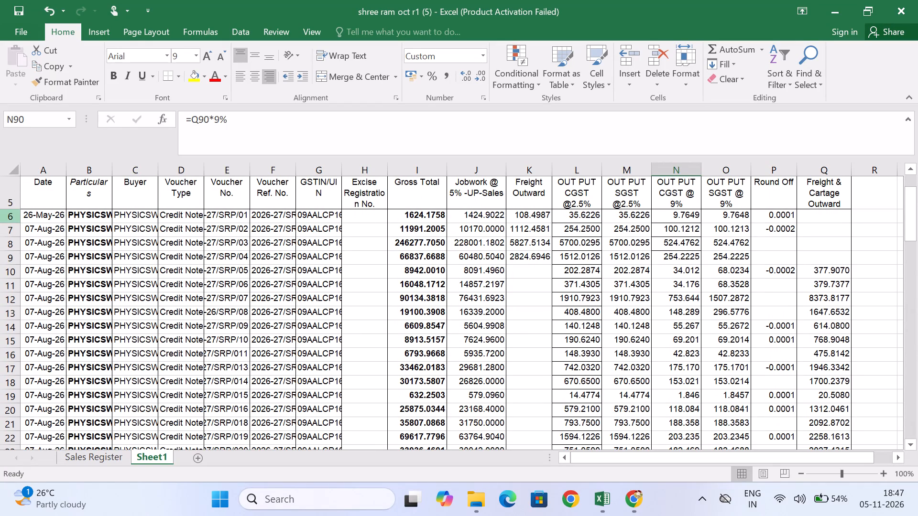
click(11, 219)
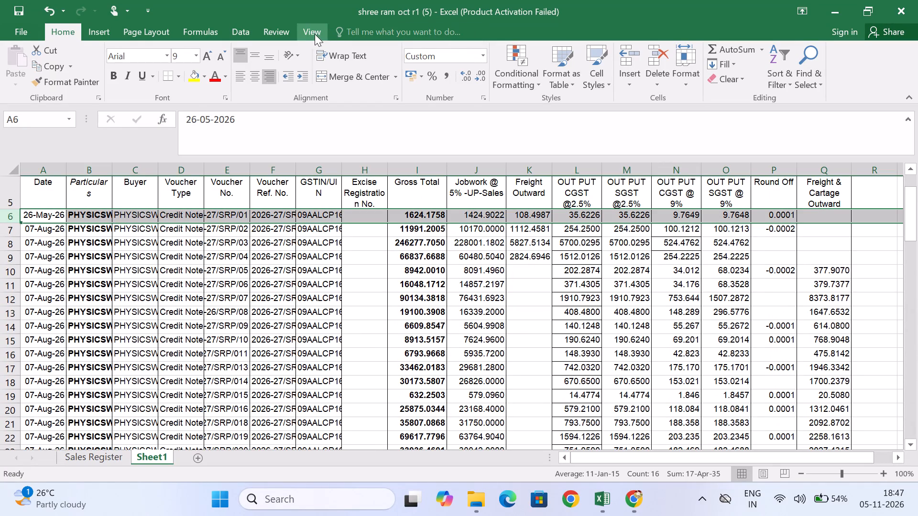
click(314, 34)
click(436, 88)
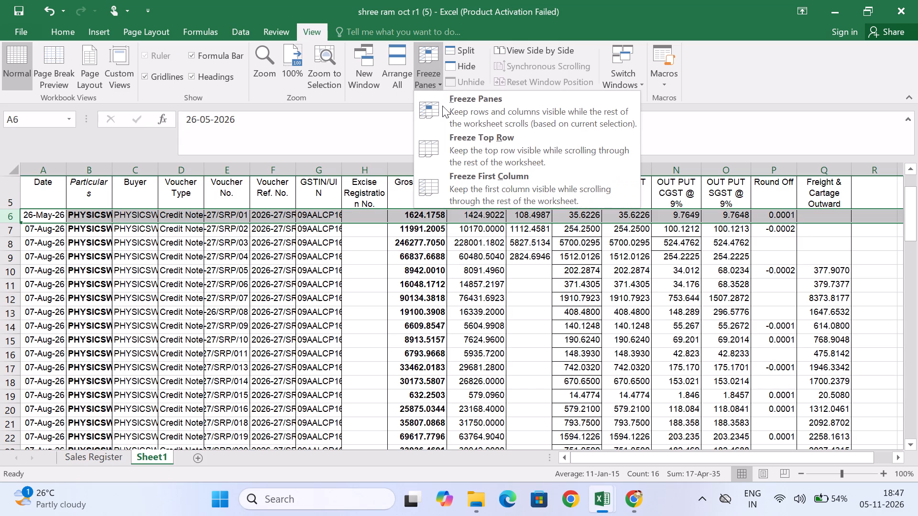
click(450, 136)
Look through the voucher rows down to the empty total row 91 under the frozen header.
scroll(517, 289, down, 5)
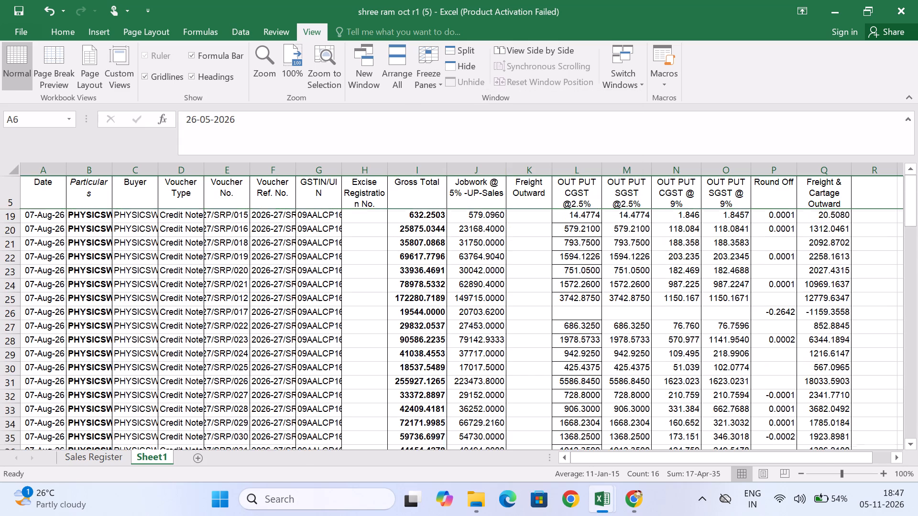
scroll(517, 289, down, 16)
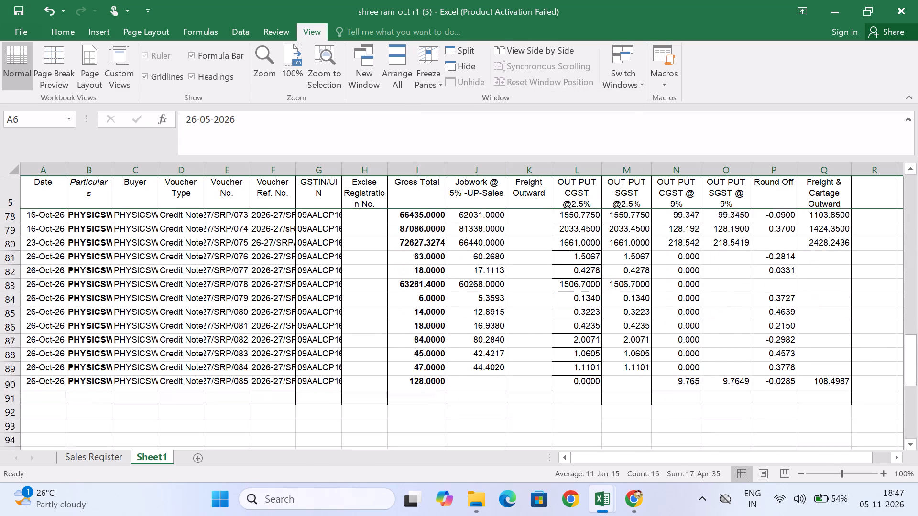
scroll(517, 289, down, 3)
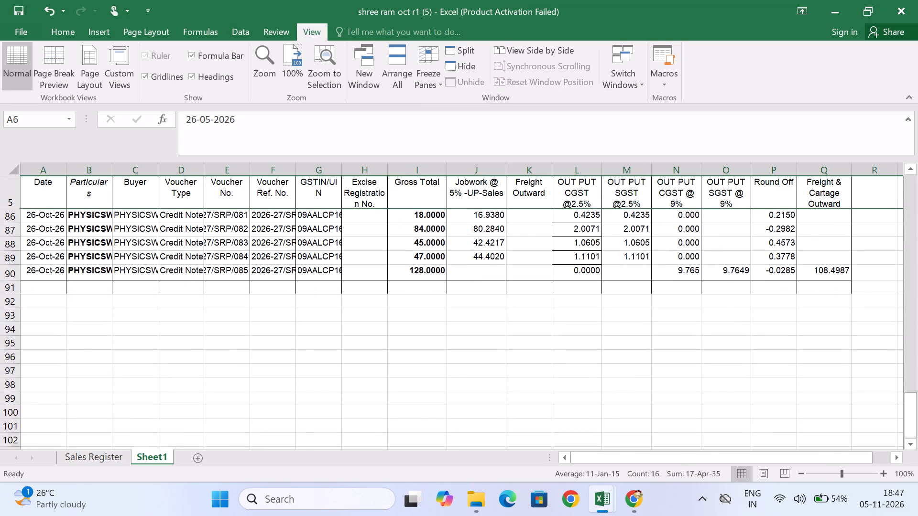
scroll(517, 289, up, 11)
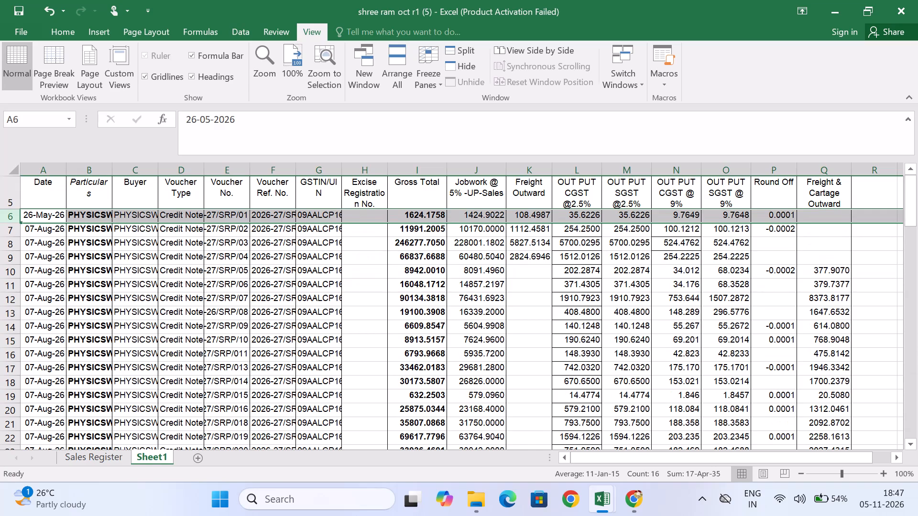
Sum the Gross Total through Freight & Cartage Outward columns, I to Q, from row 6 to 90 into row 91.
click(425, 215)
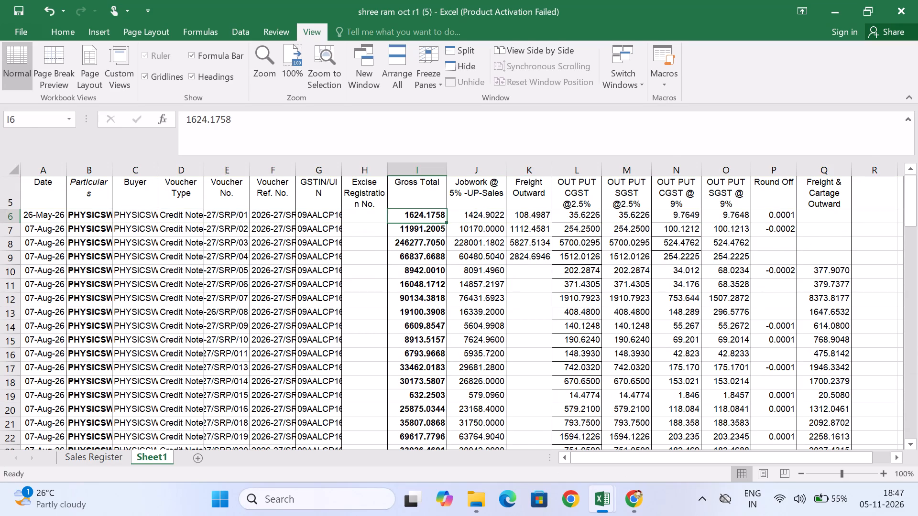
key(ctrl+shift+Right)
key(shift+Right)
key(ctrl+shift+Down)
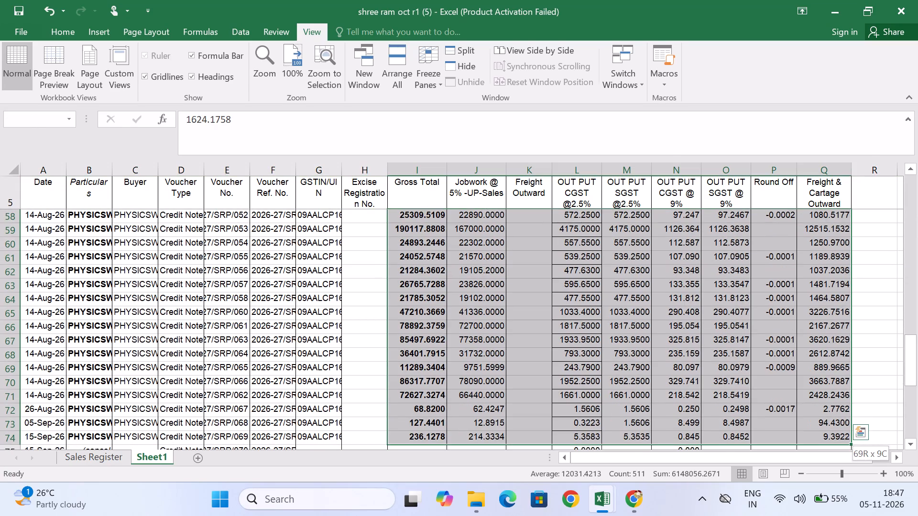
key(shift+Down)
key(shift+Down)
key(shift+Down)
key(shift+Down)
key(shift+Down)
key(shift+Down)
key(shift+Down)
key(shift+Down)
key(shift+Down)
key(shift+Down)
key(shift+Down)
key(shift+Down)
key(shift+Down)
key(shift+Down)
key(shift+Down)
key(shift+Down)
key(shift+Down)
key(shift+Down)
key(shift+Down)
key(shift+Down)
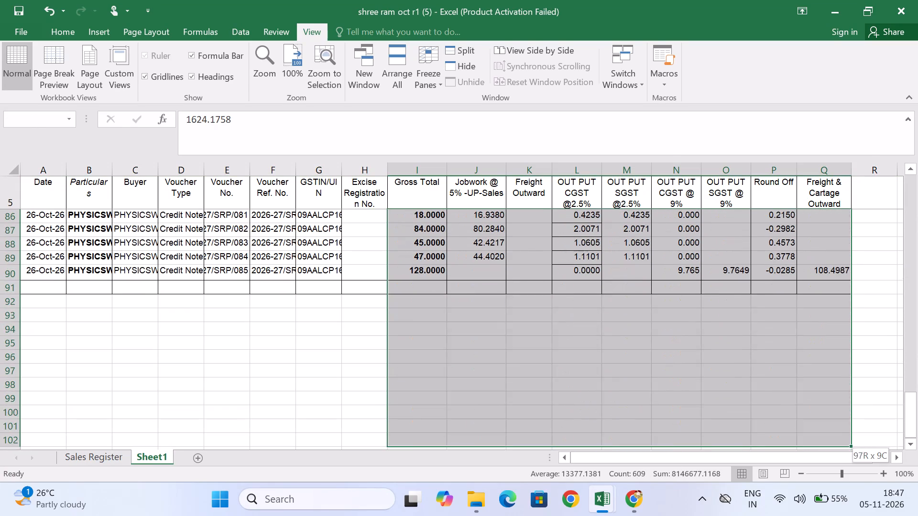
key(shift+Up)
key(shift+Up)
key(shift+Up)
key(shift+Up)
key(shift+Up)
key(shift+Up)
key(shift+Up)
key(shift+Up)
key(shift+Up)
key(shift+Up)
key(shift+Up)
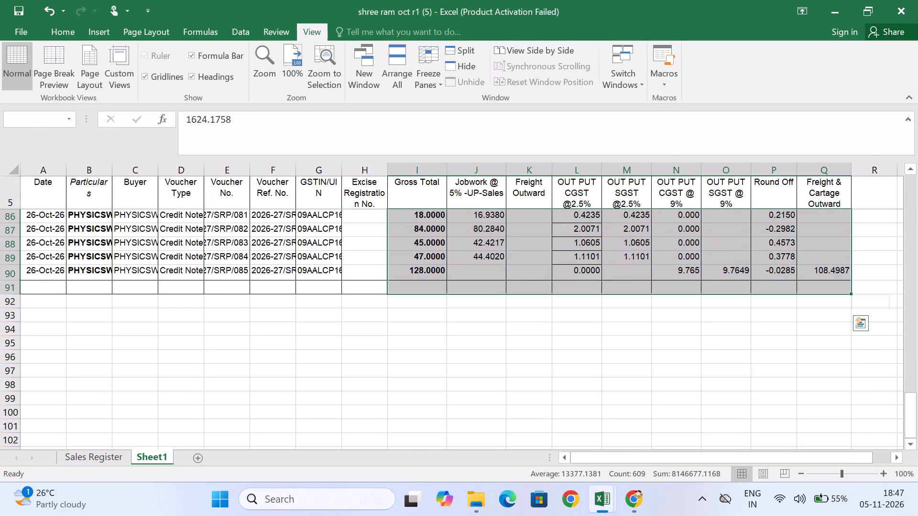
click(63, 28)
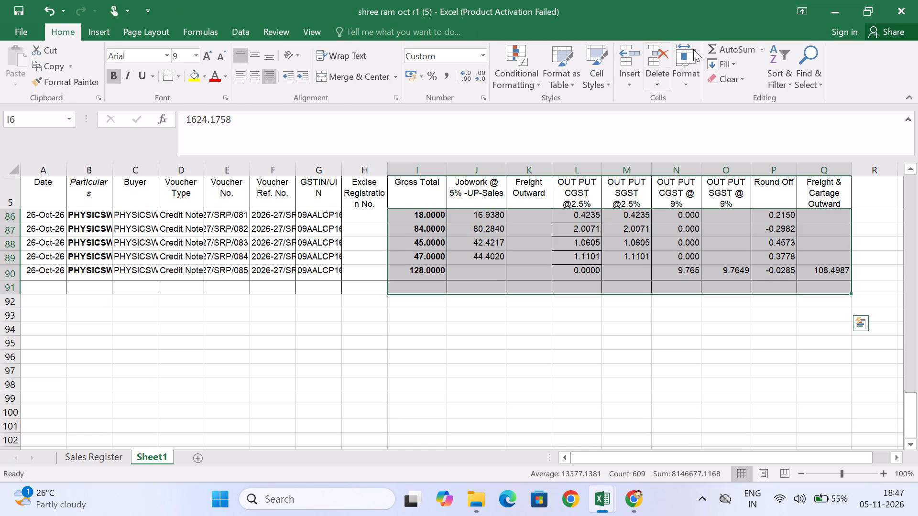
click(725, 49)
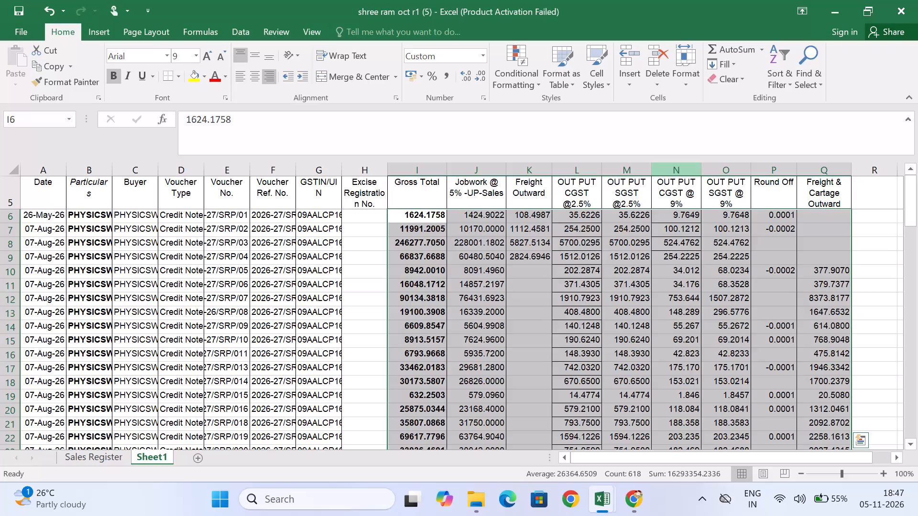
scroll(401, 338, down, 10)
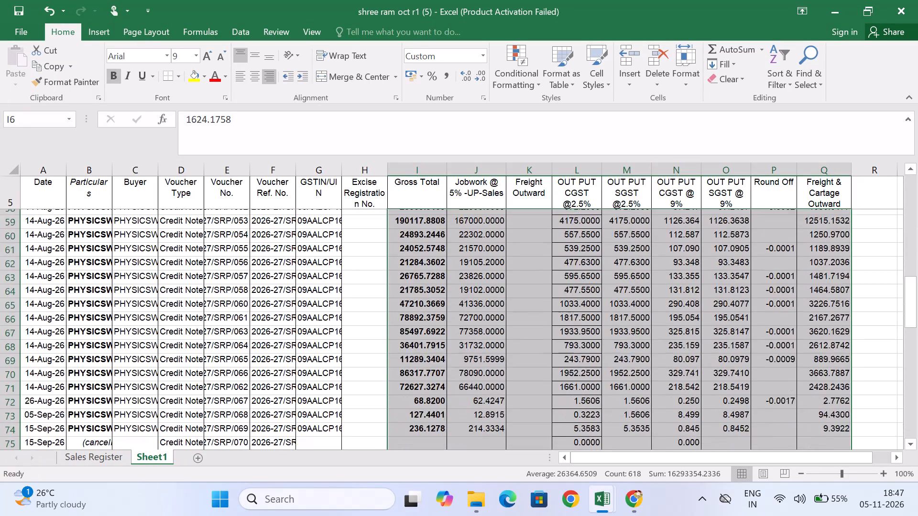
scroll(401, 338, down, 6)
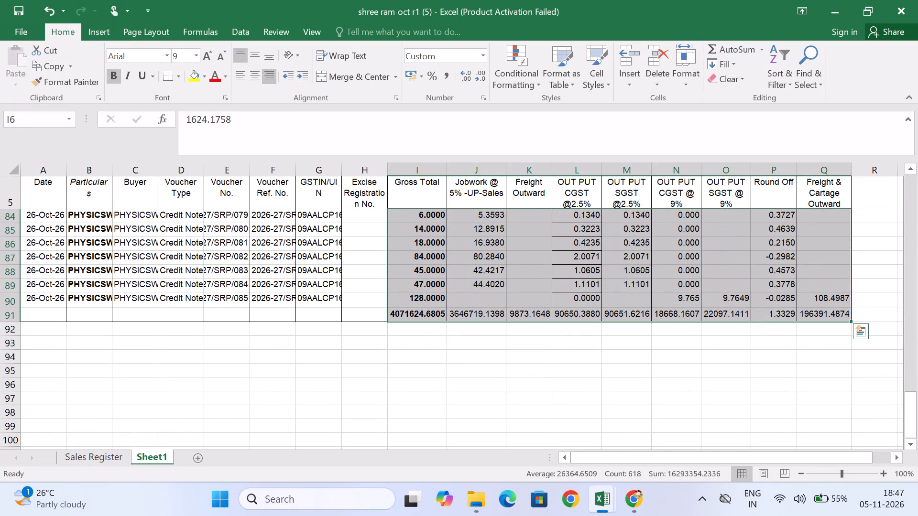
Make all the column totals in I91:Q91 bold.
click(433, 314)
key(shift+Right)
key(shift+Right)
key(shift+Right)
key(shift+Right)
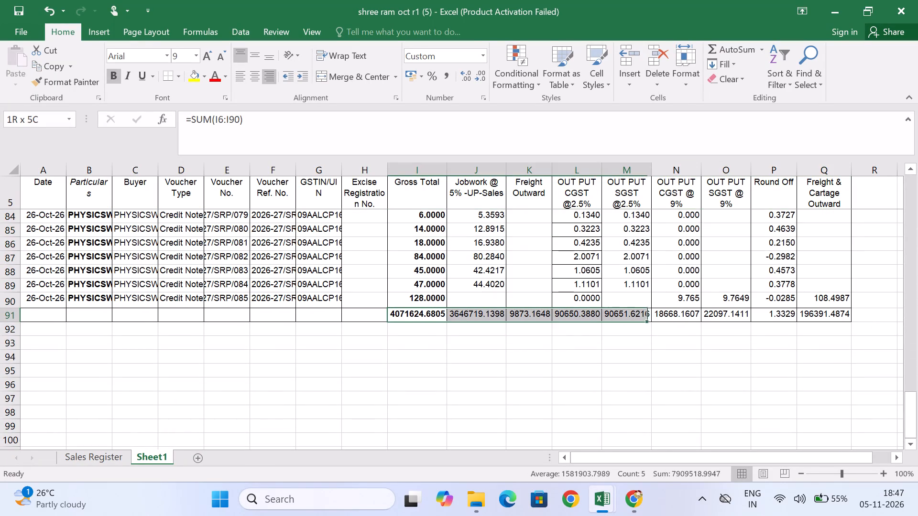
key(shift+Right)
key(shift+Right)
key(shift+Right)
key(shift+Right)
key(ctrl+b)
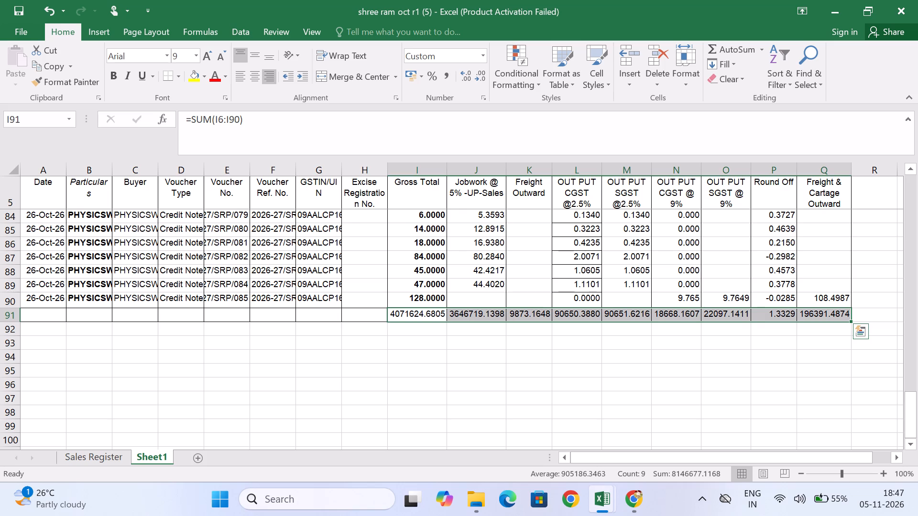
key(ctrl+b)
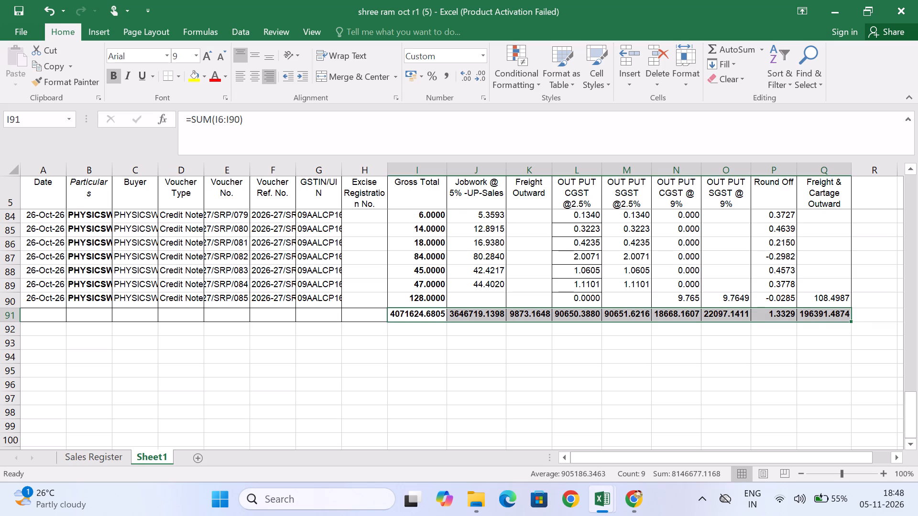
click(495, 363)
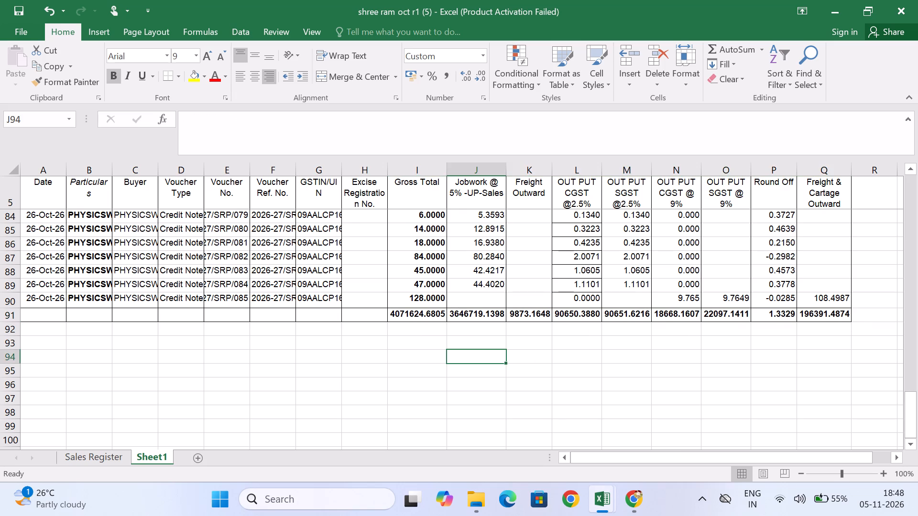
Add the Jobwork, Freight Outward and Freight & Cartage Outward totals in J96 with the formula =J91+K91+Q91.
click(482, 317)
ctrl+click(527, 318)
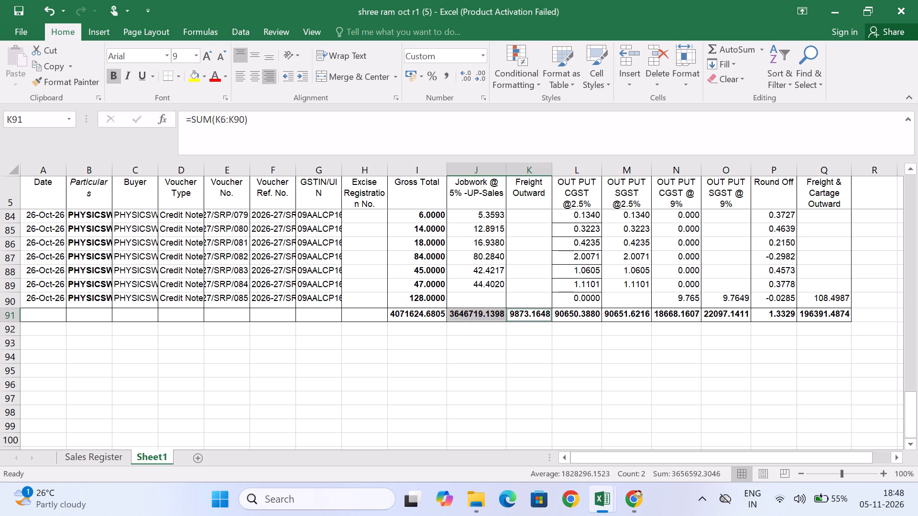
click(474, 378)
key(equal)
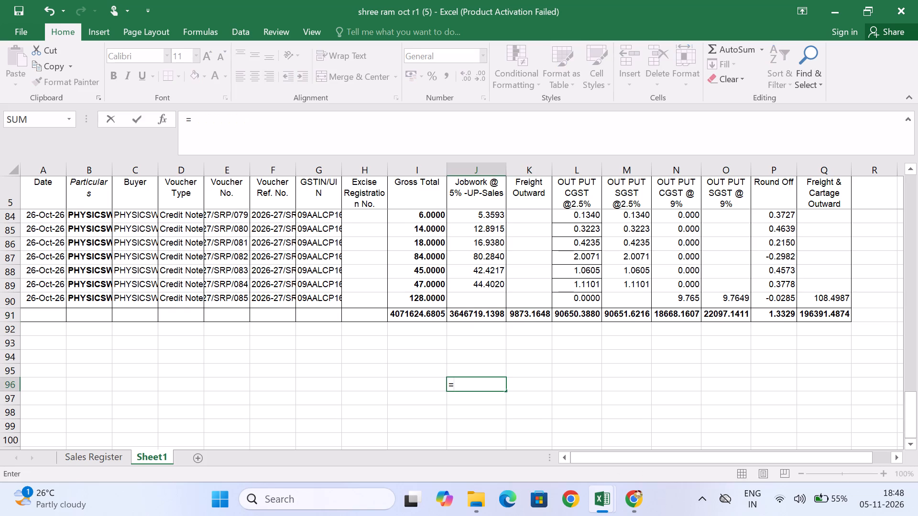
click(470, 315)
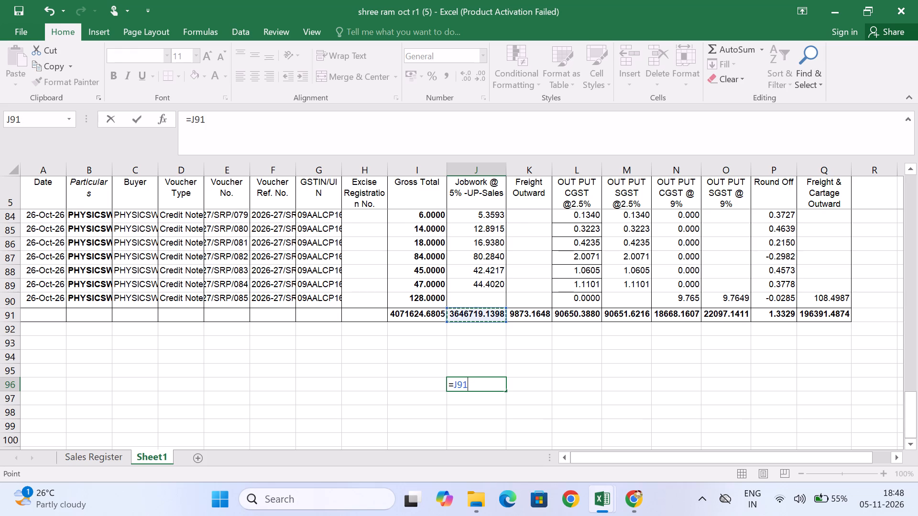
key(shift+plus)
click(526, 315)
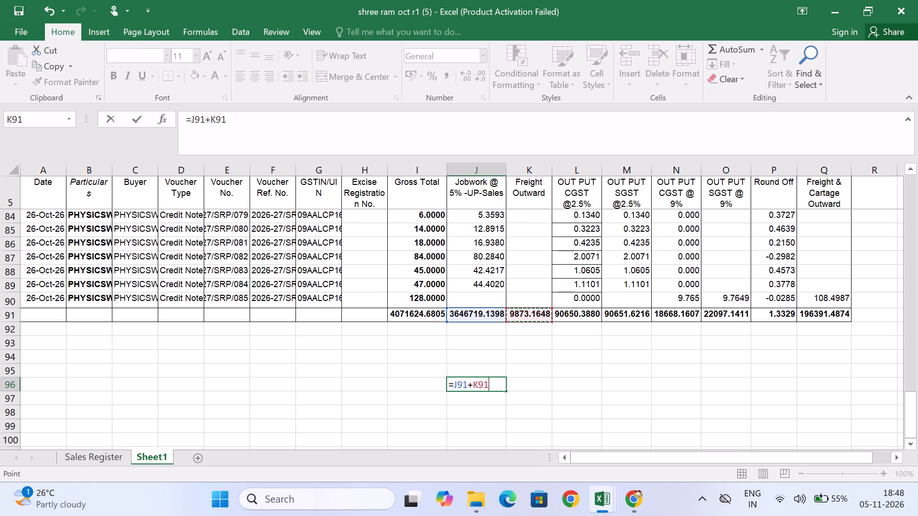
key(shift+plus)
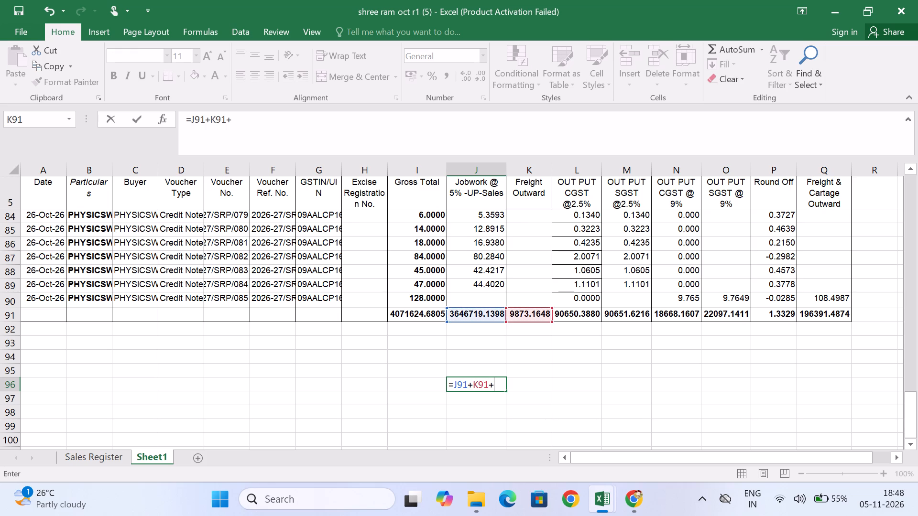
click(812, 317)
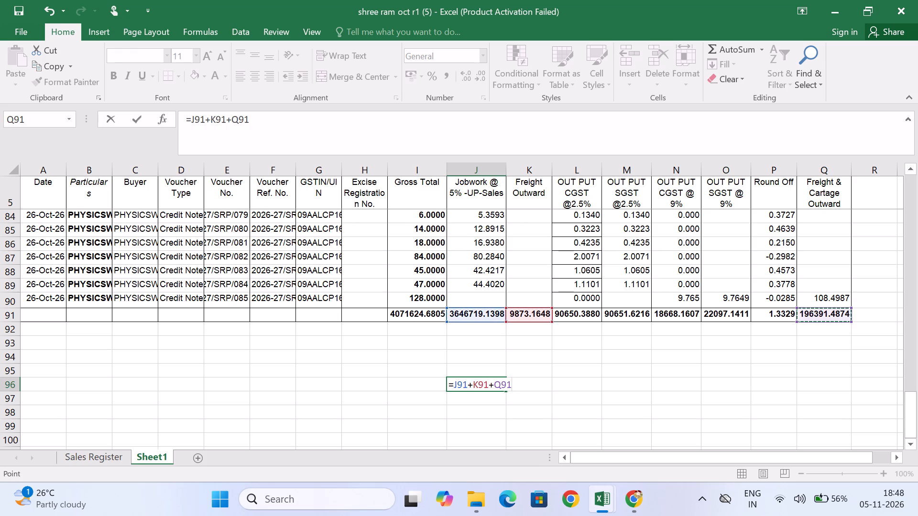
key(Return)
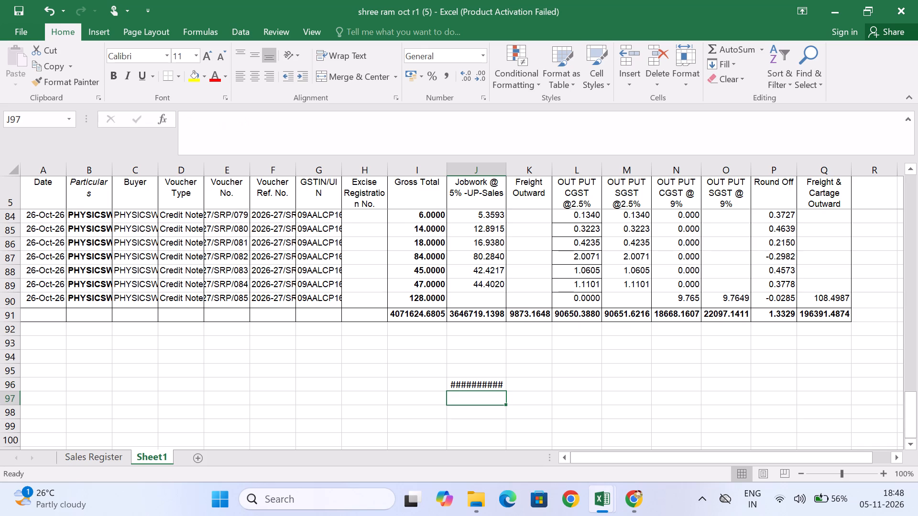
Autofit the width of column J to its contents.
double_click(505, 172)
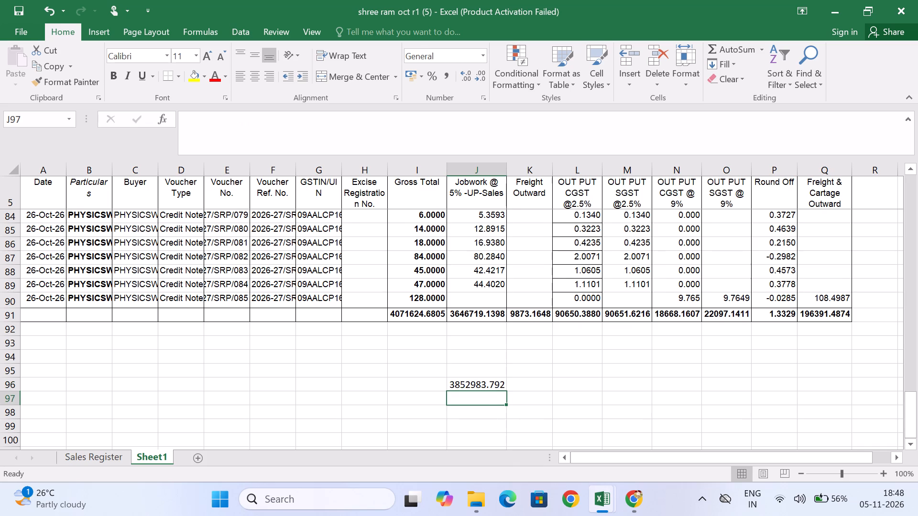
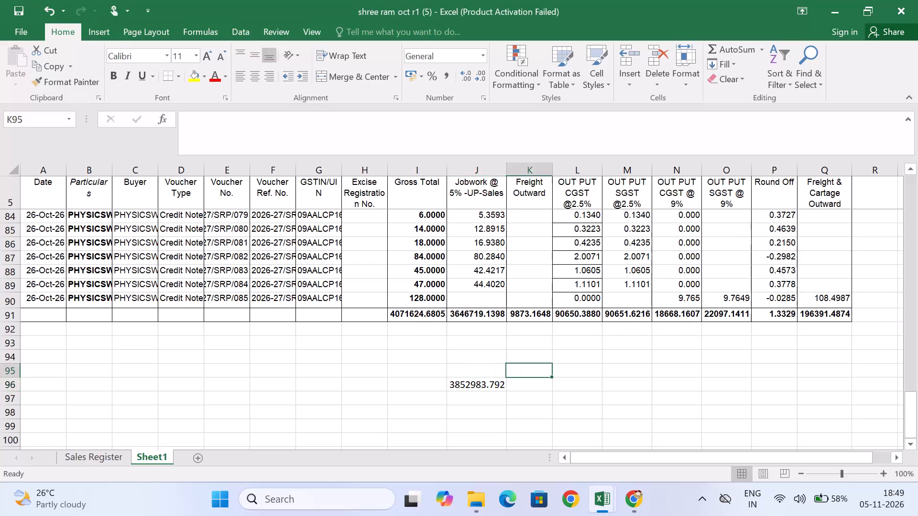
Add the 2.5% and 9% output CGST totals in L96 with the formula =L91+N91.
key(Down)
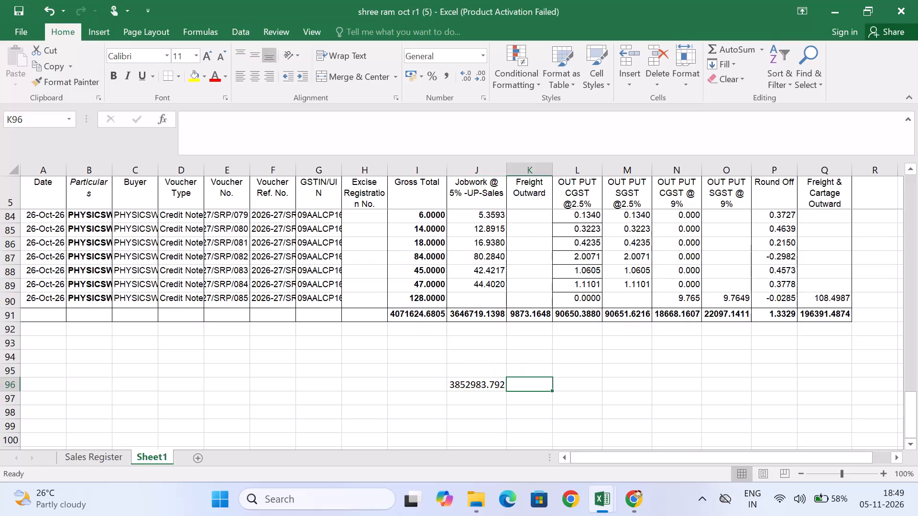
key(Right)
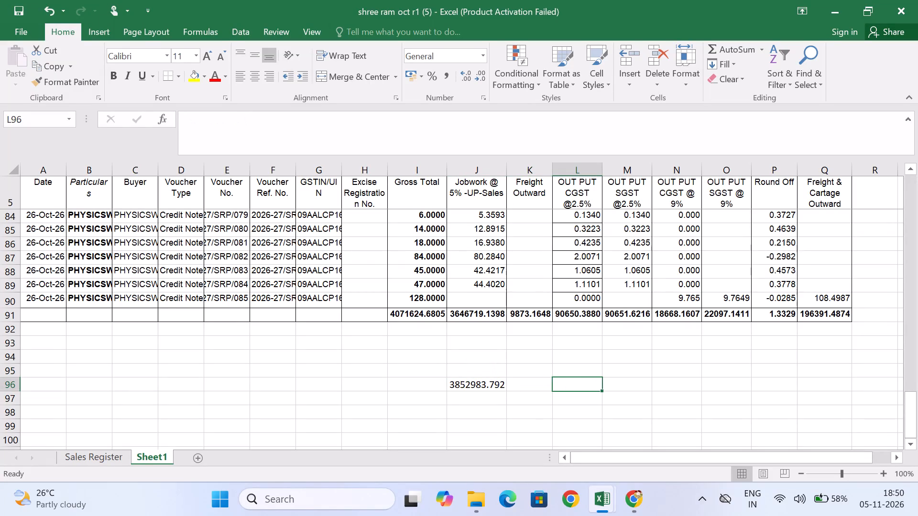
key(equal)
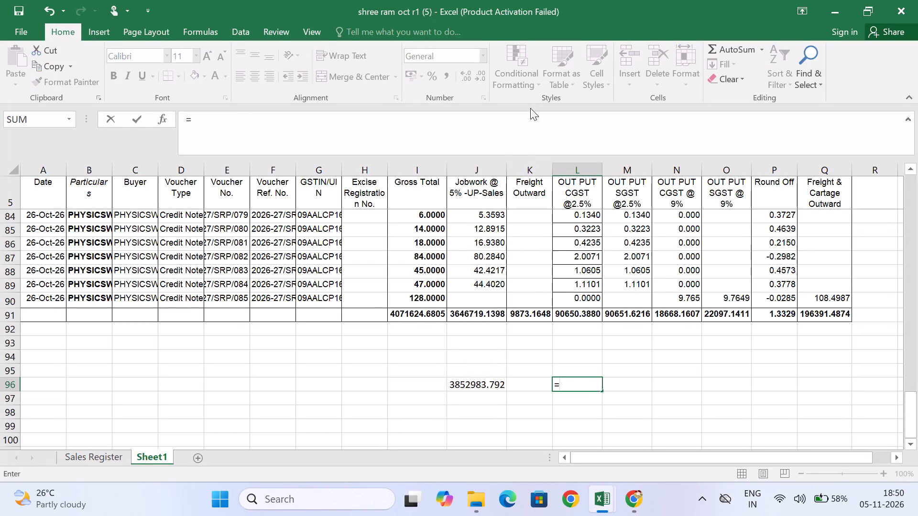
click(587, 316)
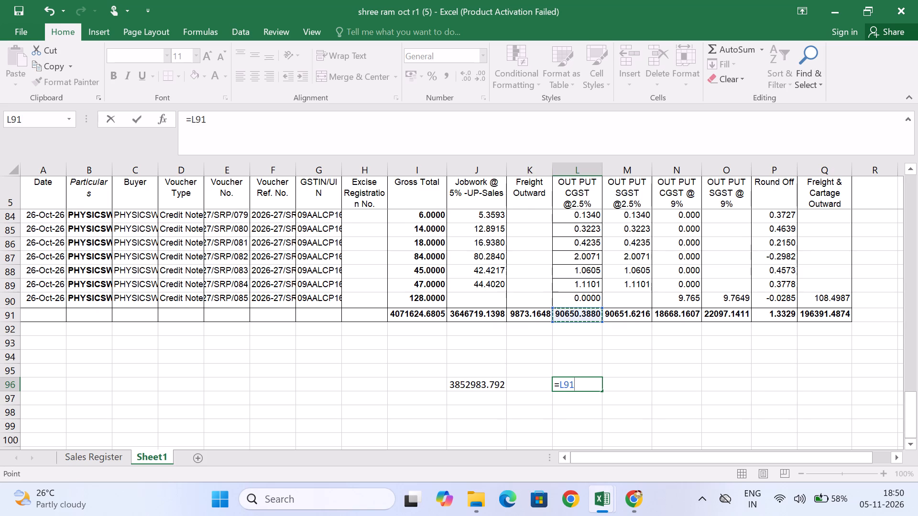
key(shift+plus)
click(688, 313)
key(Return)
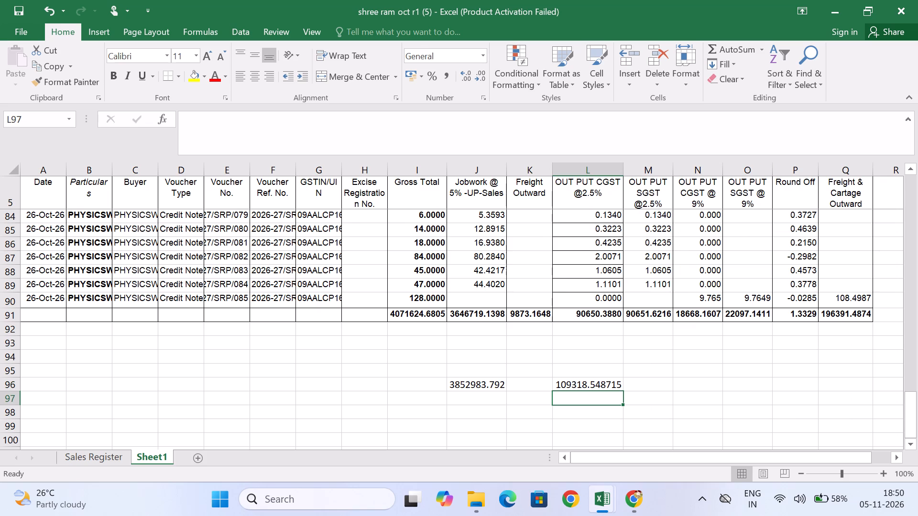
Look up the Jobwork amount of the row 26 credit note without GST and enter 20703.62 in J97.
scroll(737, 257, up, 9)
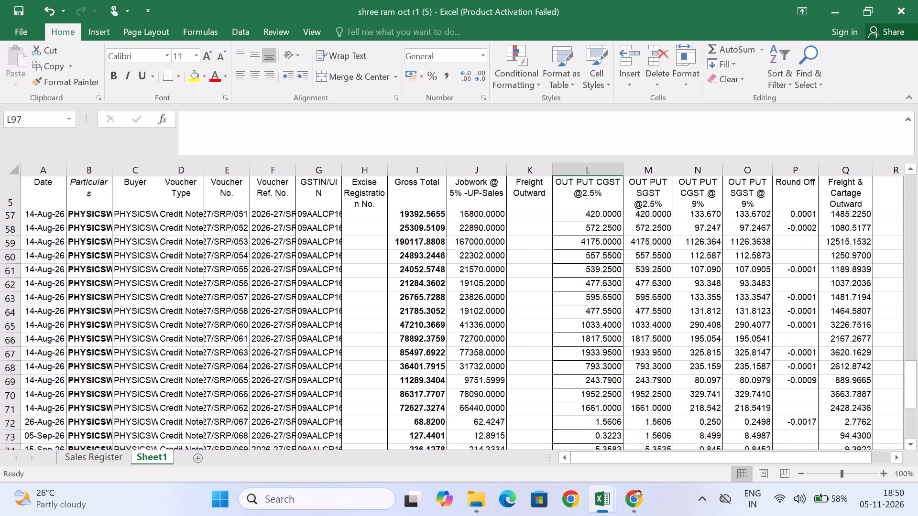
scroll(737, 257, up, 9)
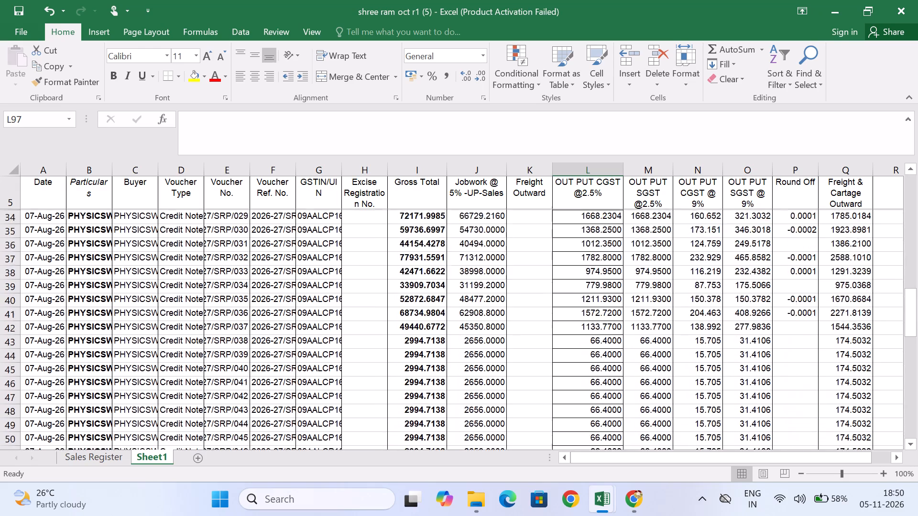
scroll(737, 257, up, 6)
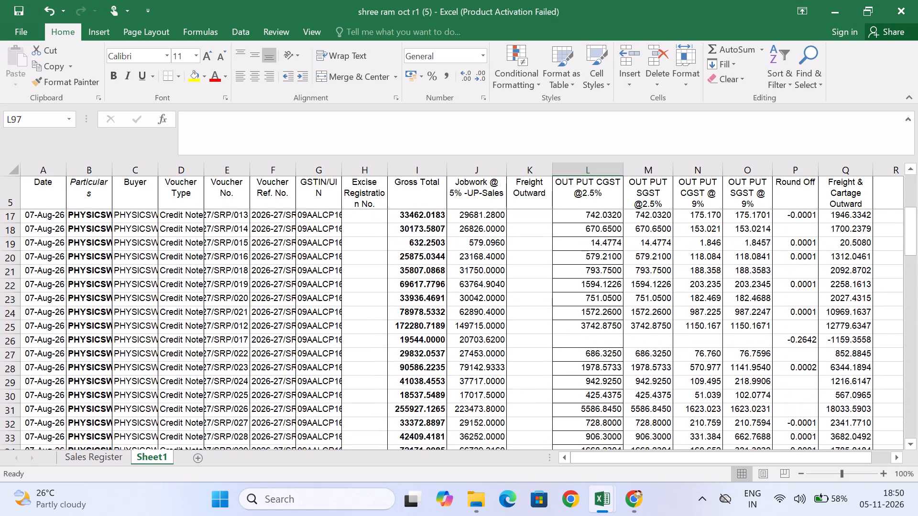
scroll(547, 363, down, 8)
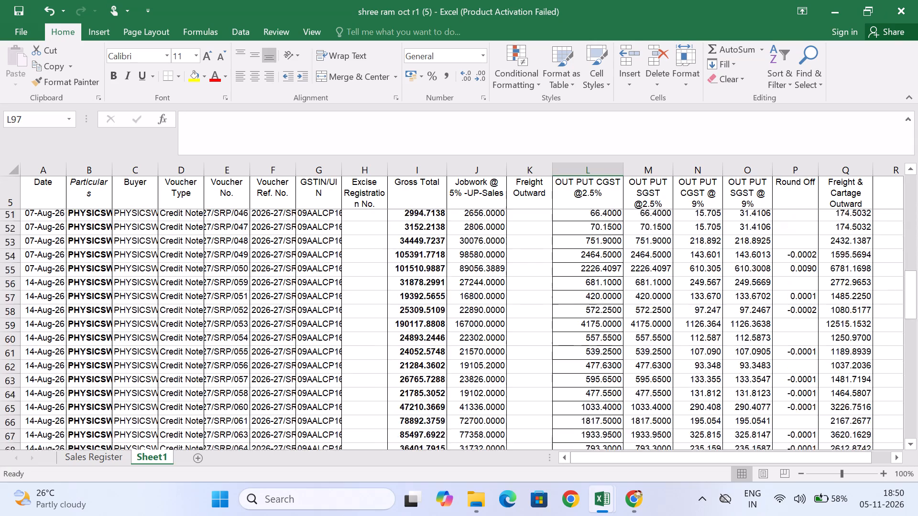
scroll(547, 363, down, 10)
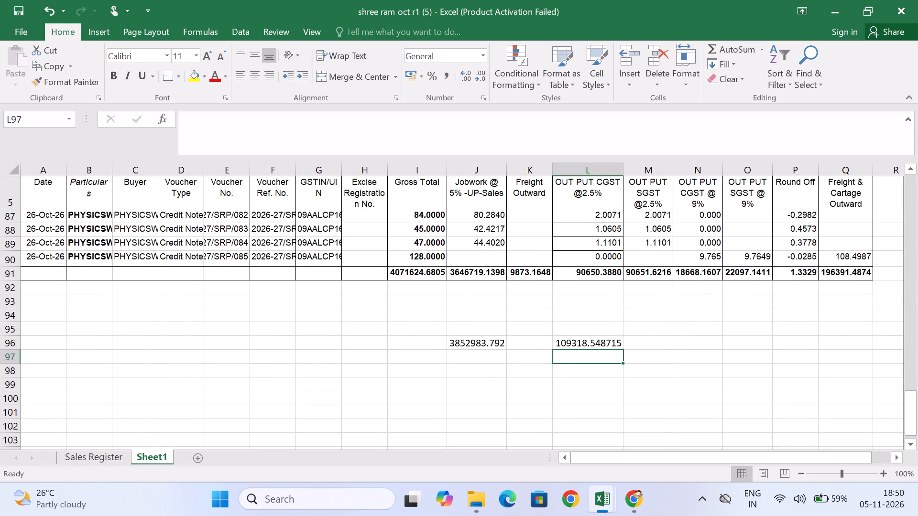
click(461, 358)
text(20703.62)
key(Return)
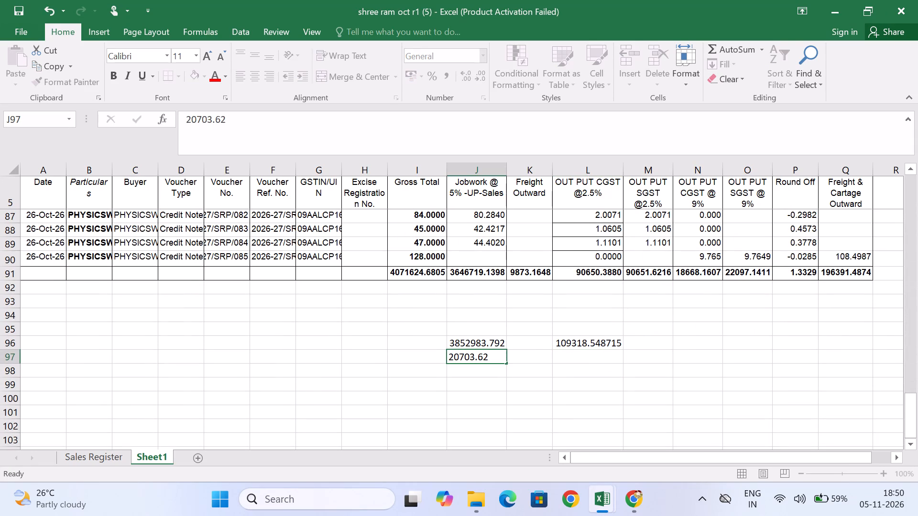
Subtract the row 26 amount from the combined taxable value in J98 with the formula =J96-J97.
key(equal)
key(Up)
key(Up)
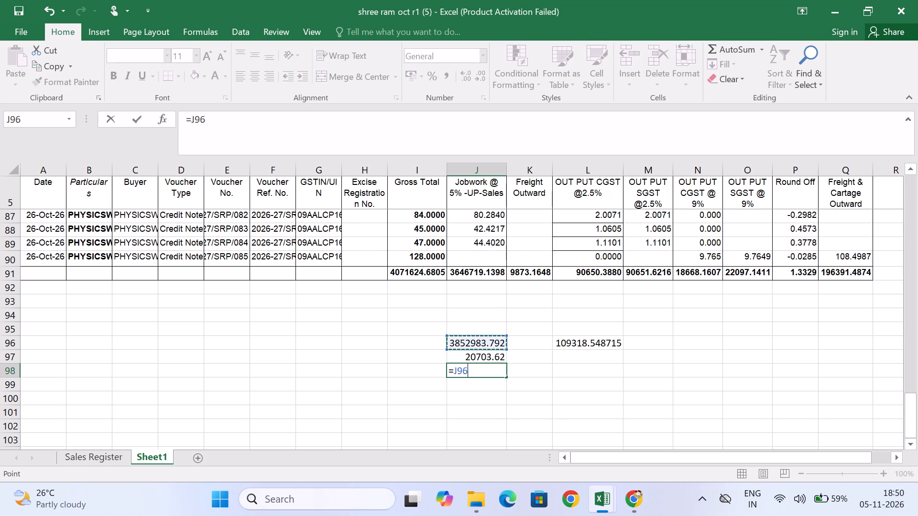
key(minus)
key(Up)
key(Return)
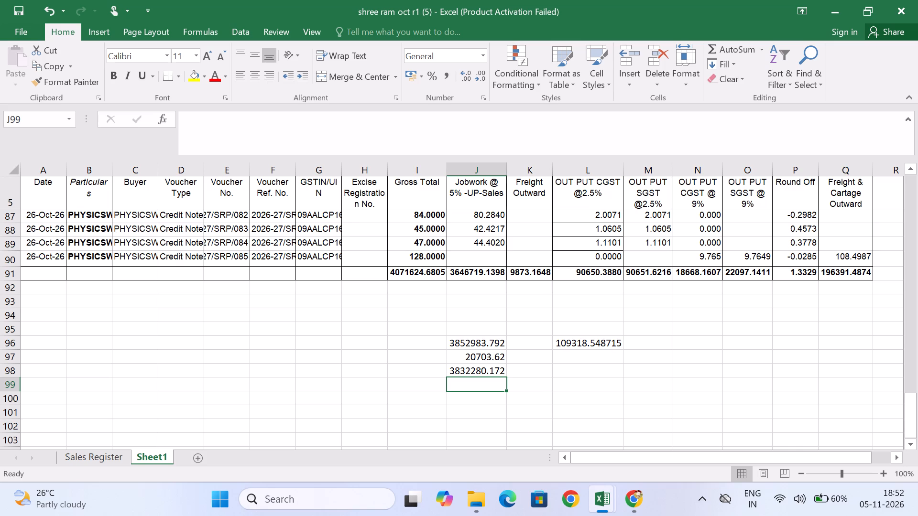
Check the formulas behind the net taxable value in J98 and the combined total in J96.
click(486, 371)
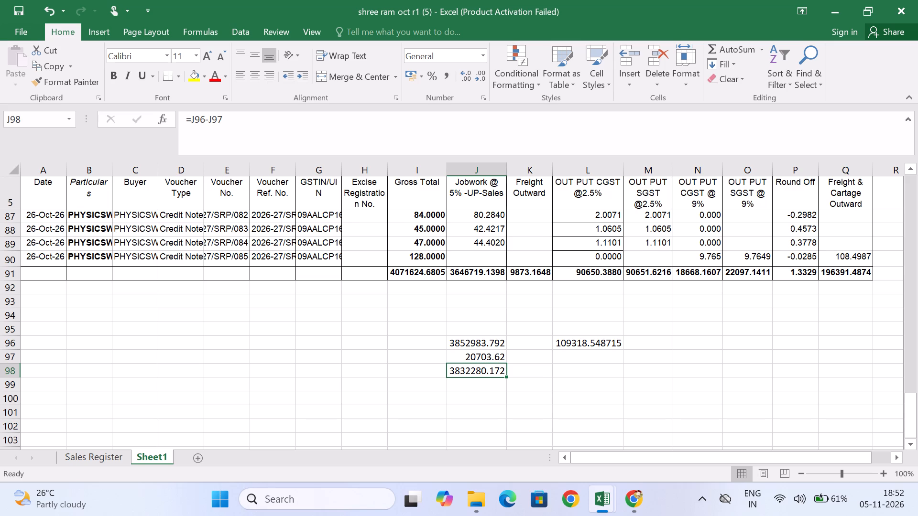
click(477, 342)
key(F2)
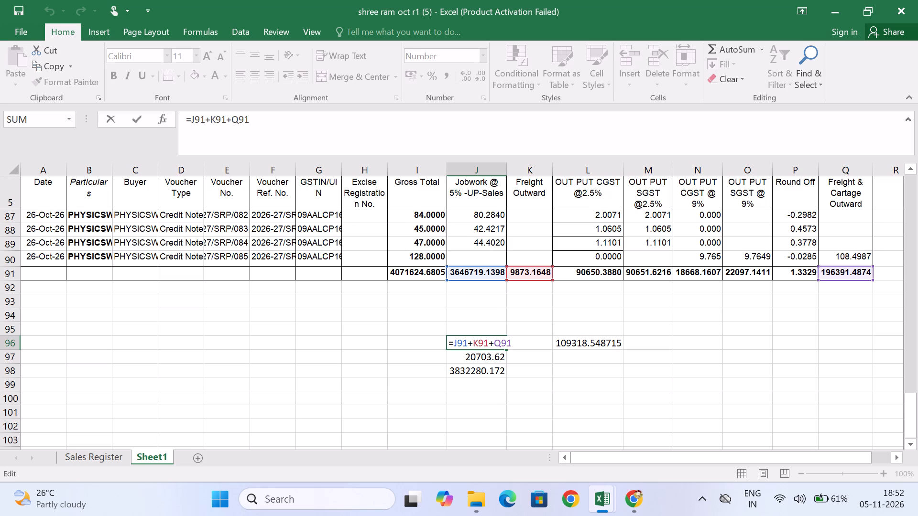
key(Return)
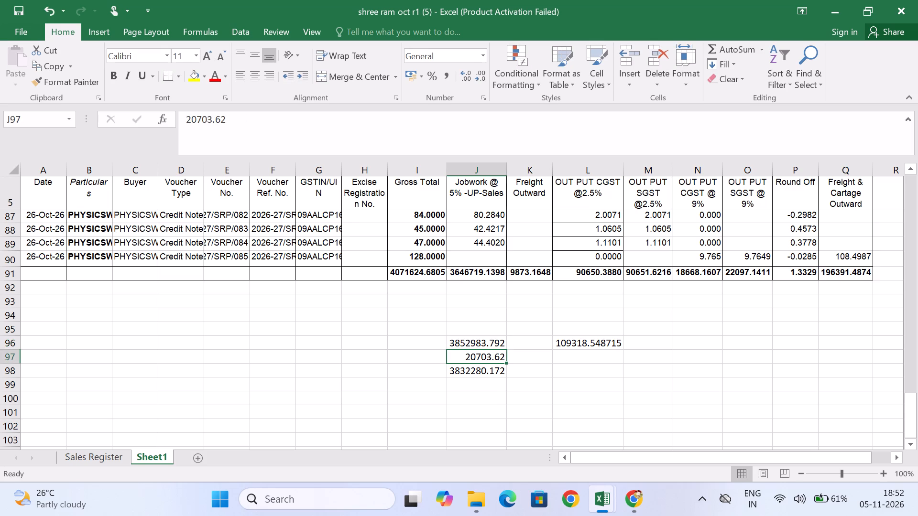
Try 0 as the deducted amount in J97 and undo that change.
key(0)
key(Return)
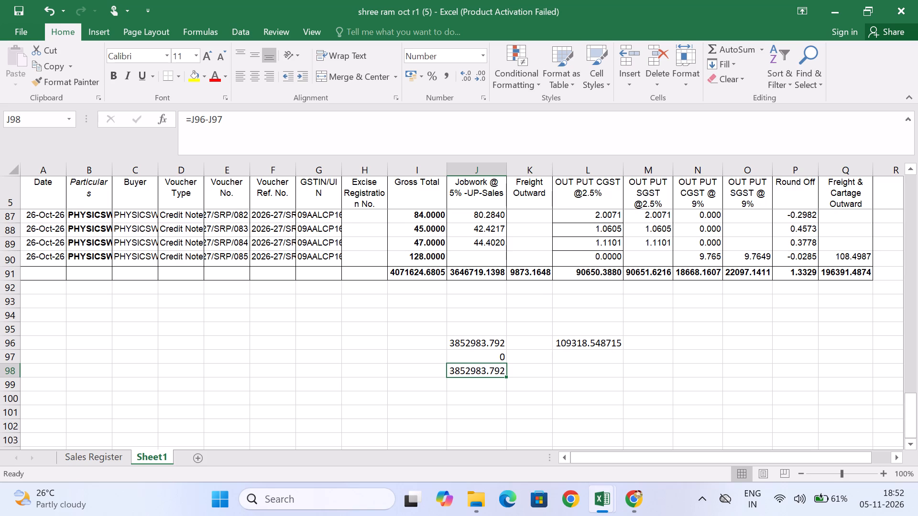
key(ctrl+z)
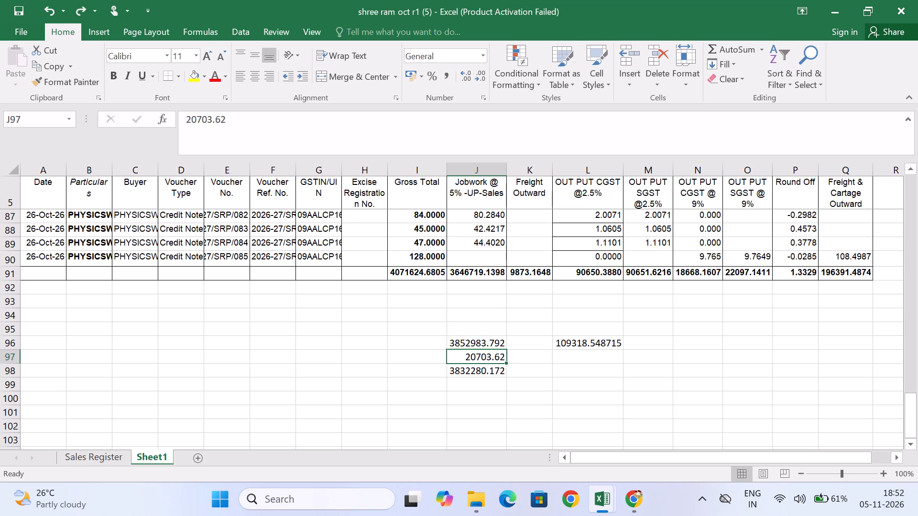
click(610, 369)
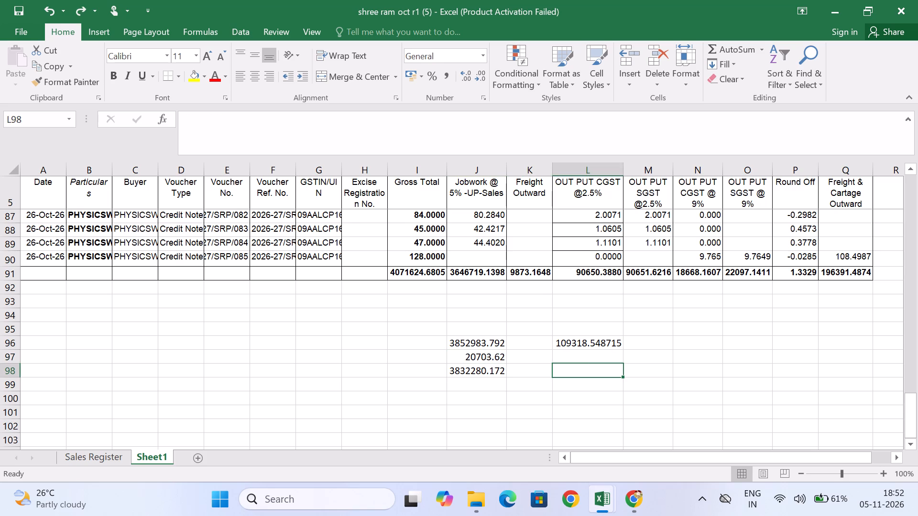
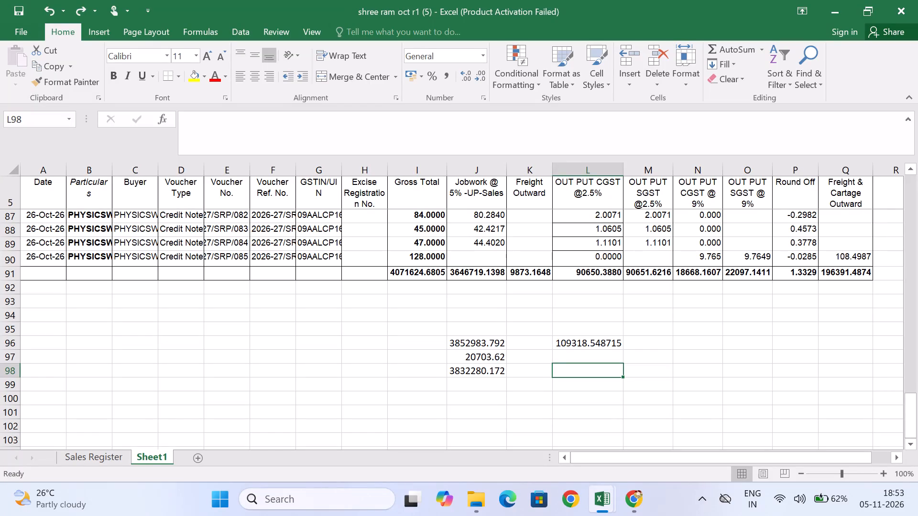
Set the deducted amount in J97 to 0 so that nothing is subtracted from the combined taxable value.
click(500, 359)
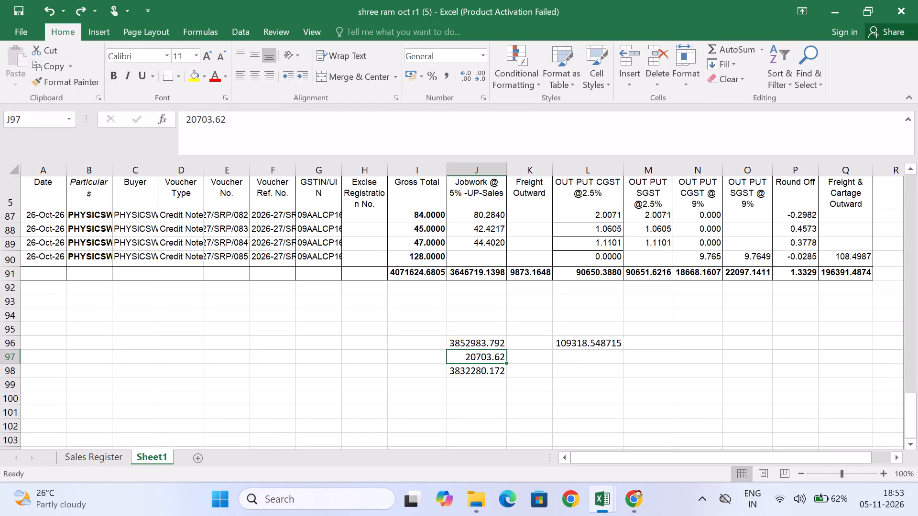
key(0)
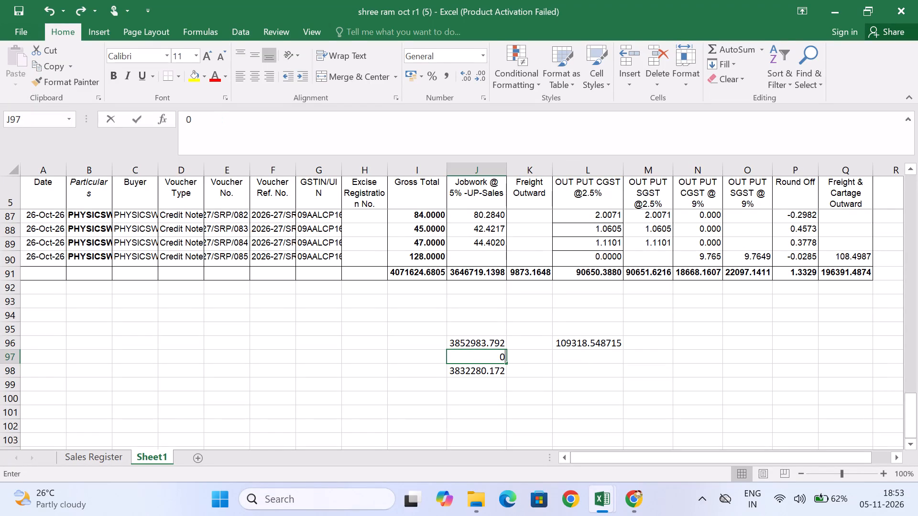
key(Return)
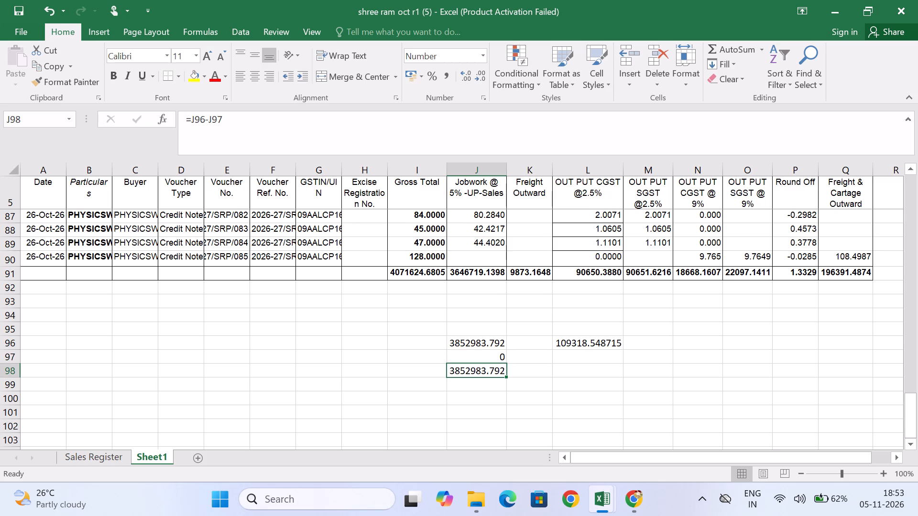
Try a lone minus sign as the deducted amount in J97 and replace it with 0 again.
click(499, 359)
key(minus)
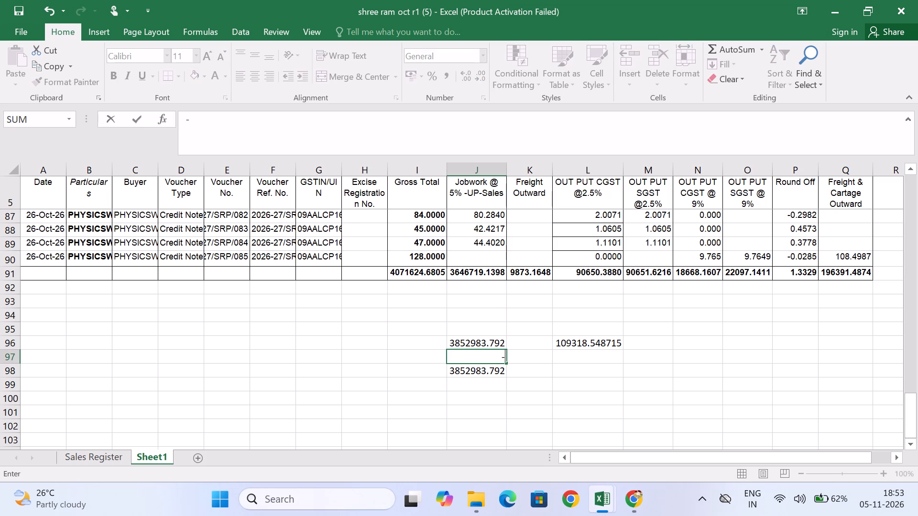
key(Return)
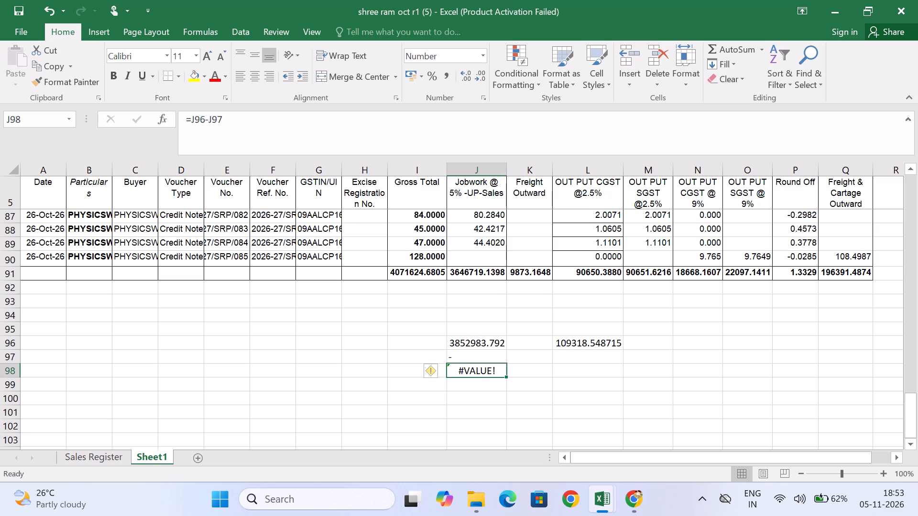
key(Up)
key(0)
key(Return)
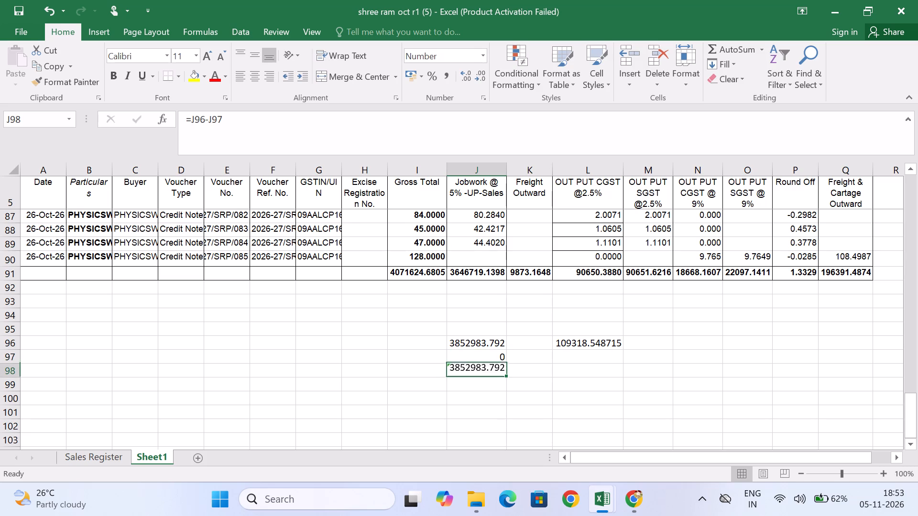
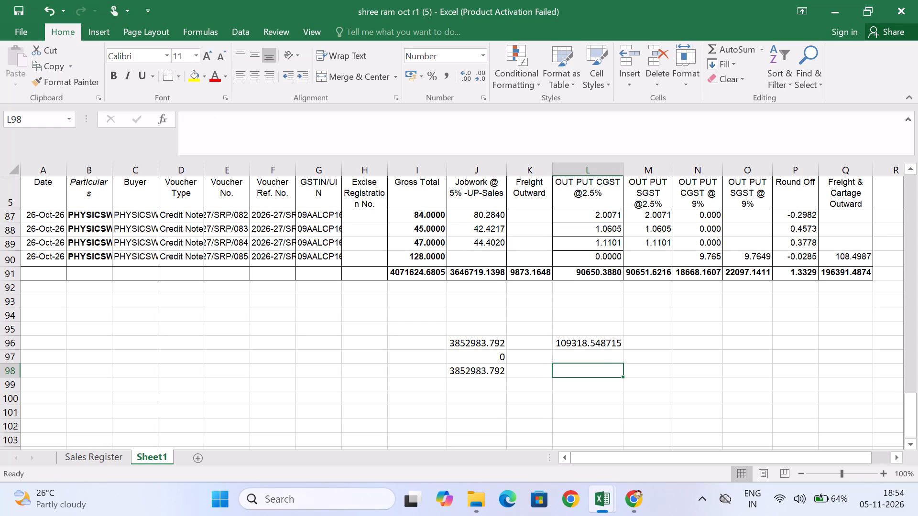
Auto-fit the width of the GSTIN/UIN column to its contents.
double_click(345, 171)
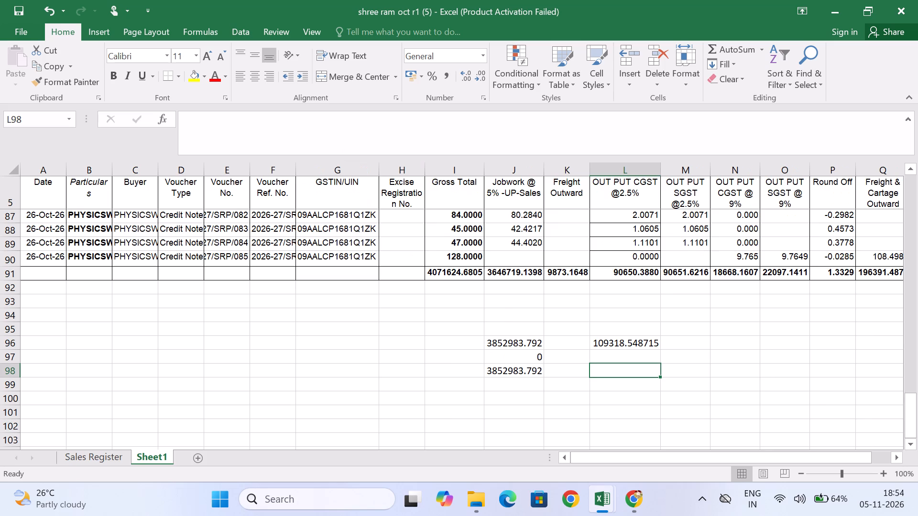
Review the credit note register from the last entries and totals row up to its first entries, checking the jobwork, GST and freight columns.
scroll(472, 344, up, 3)
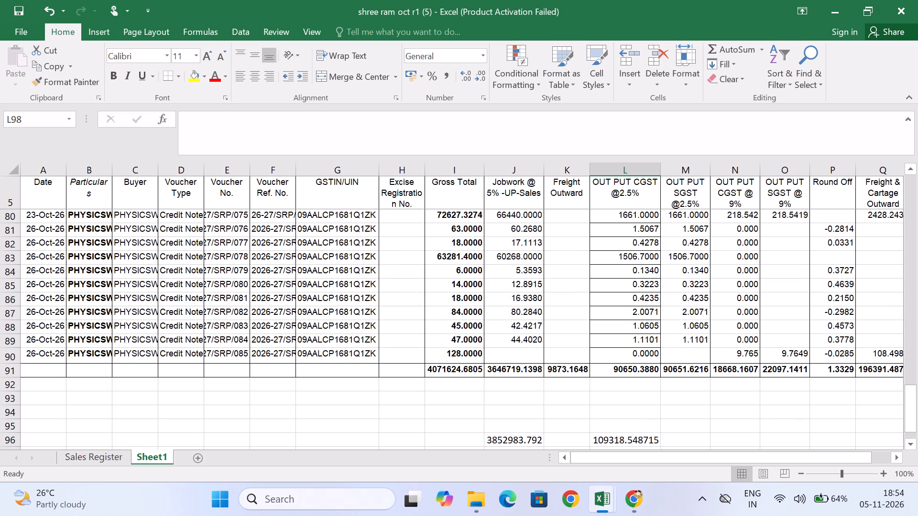
click(473, 341)
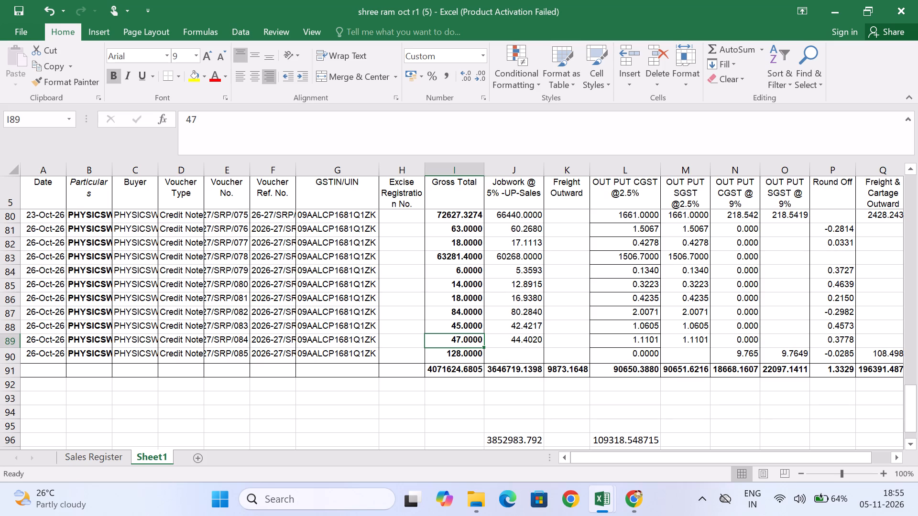
scroll(705, 355, left, 1)
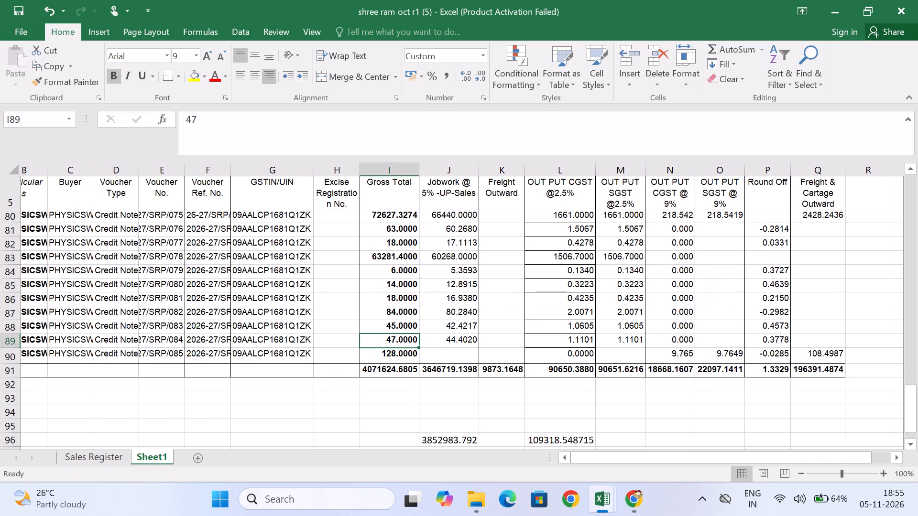
scroll(705, 355, left, 1)
click(655, 357)
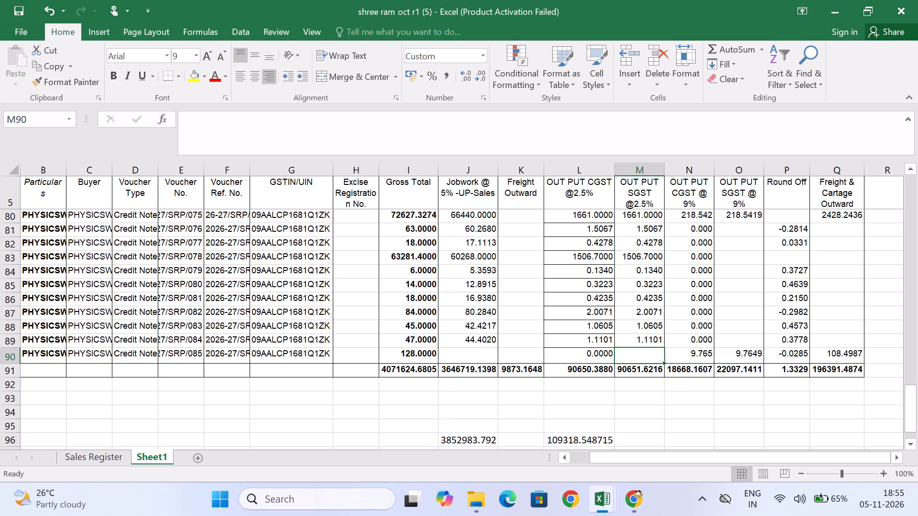
click(469, 355)
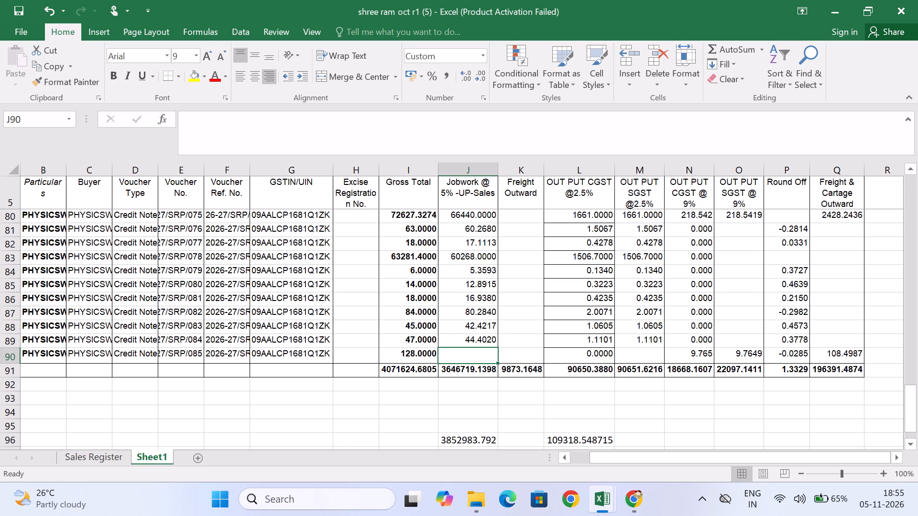
scroll(526, 313, up, 4)
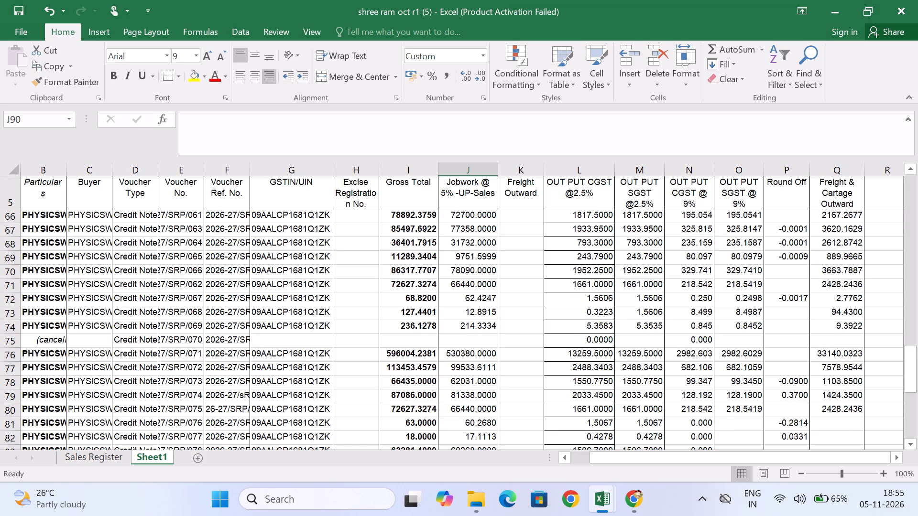
click(483, 314)
scroll(483, 314, up, 2)
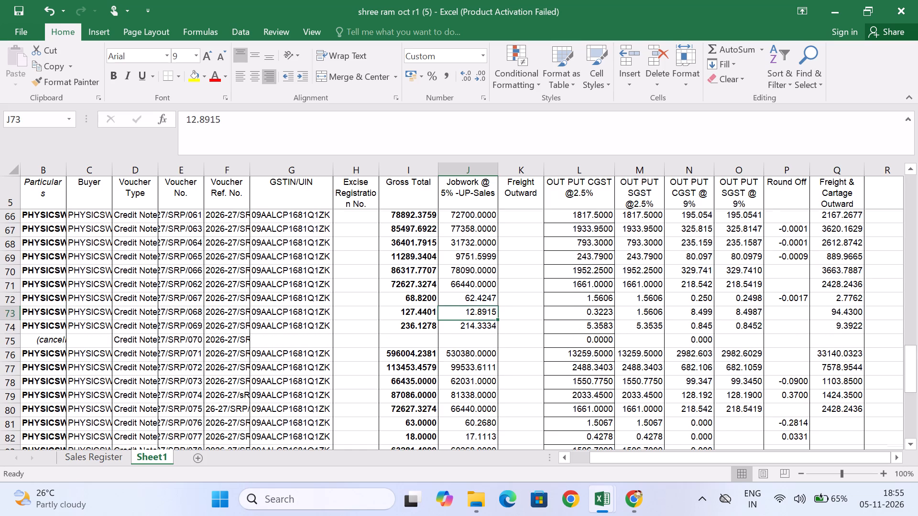
scroll(483, 314, up, 7)
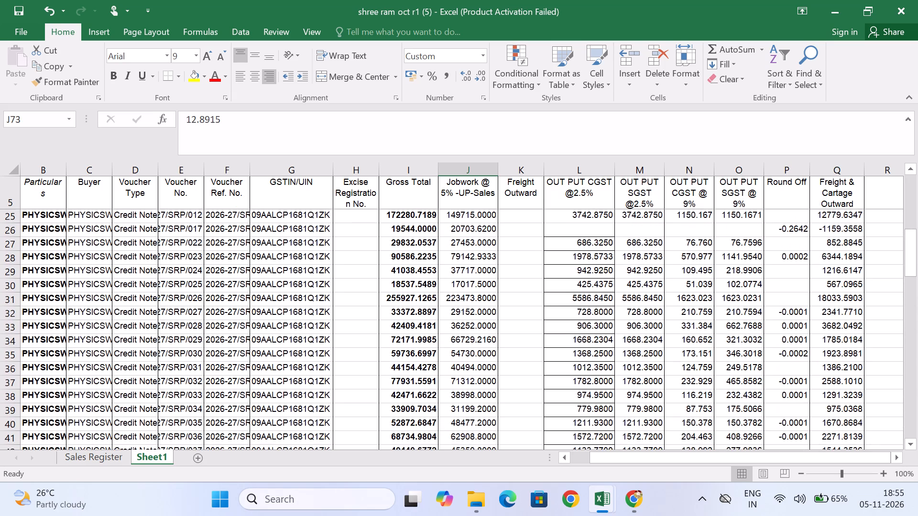
scroll(483, 314, up, 3)
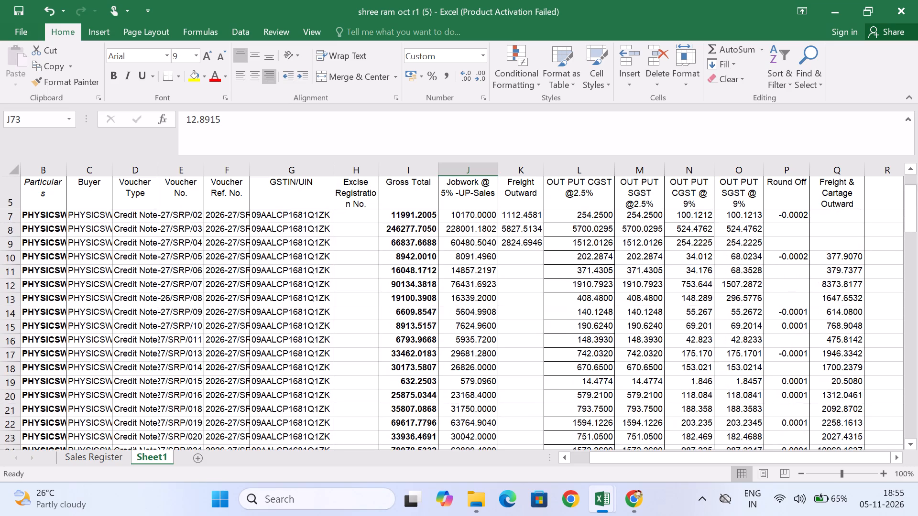
scroll(483, 314, up, 4)
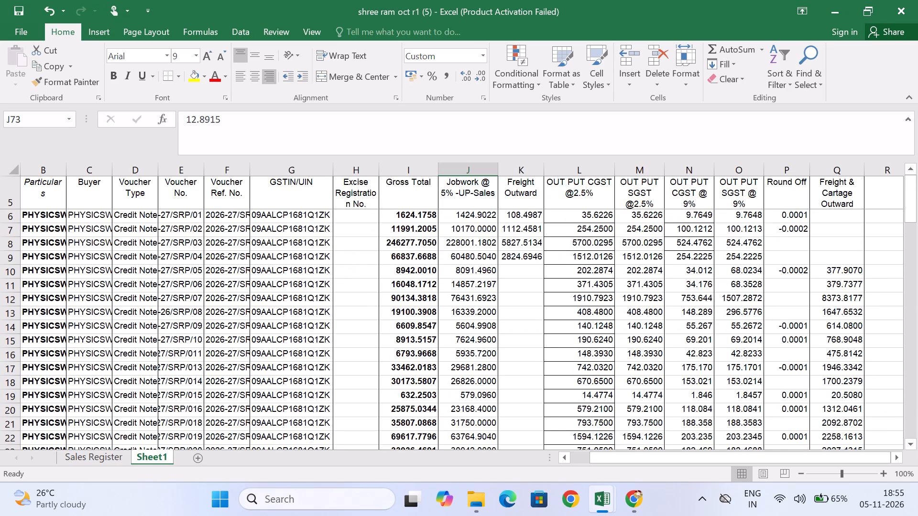
scroll(483, 314, up, 1)
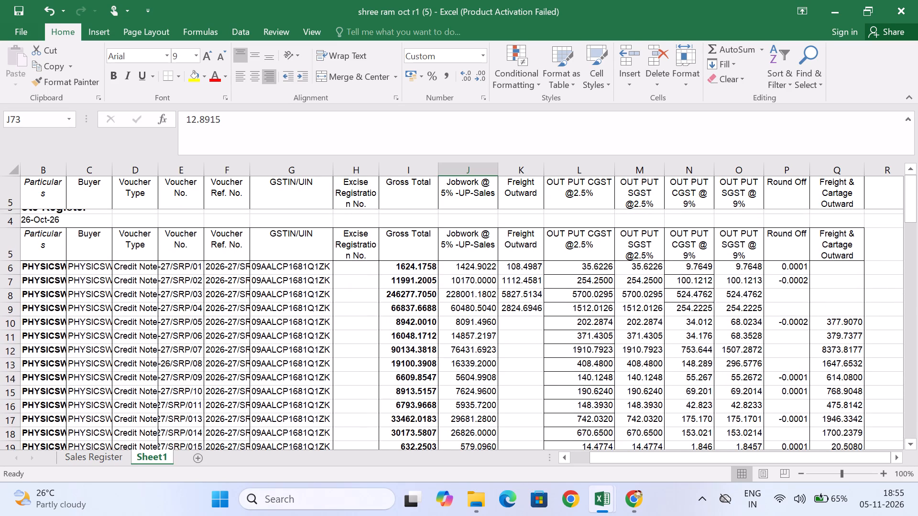
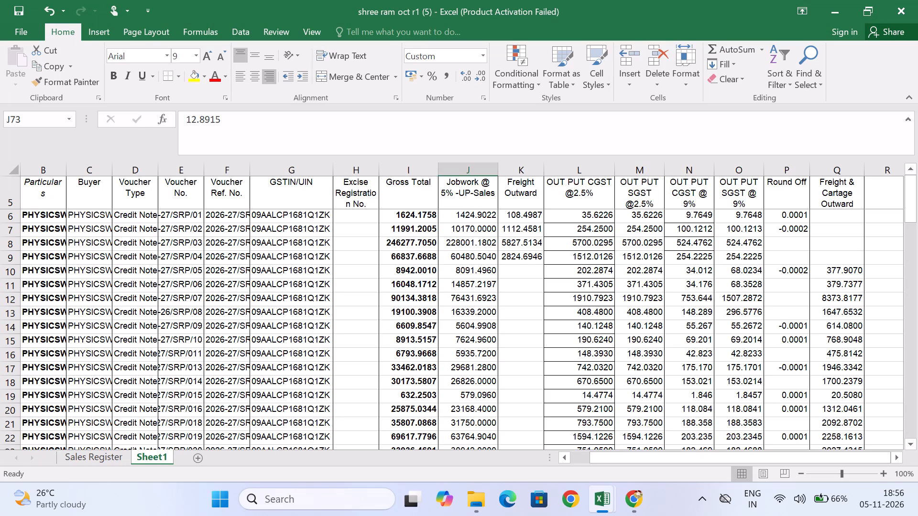
Select the Jobwork @ 5% -UP-Sales amounts in rows 6 to 90, excluding the totals row, to check their sum.
click(474, 219)
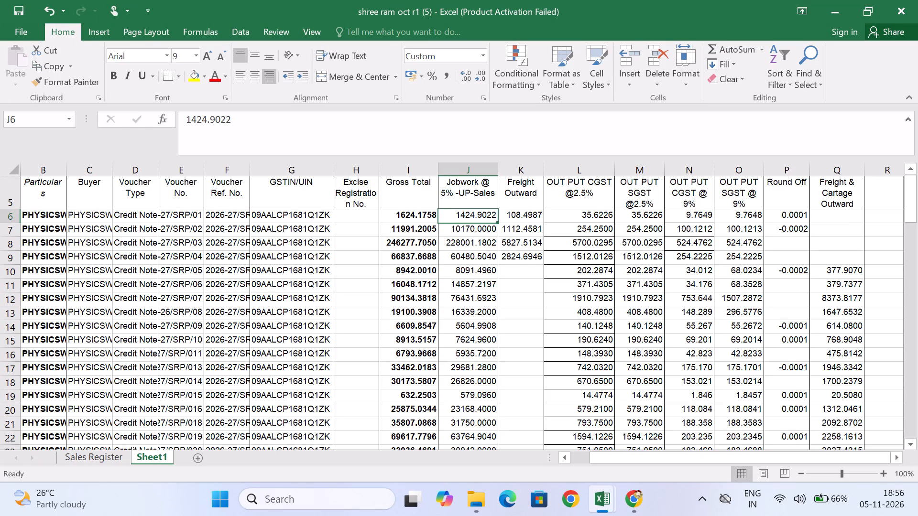
key(shift+Down)
key(shift+Down)
key(shift+Down)
key(shift+Down)
key(shift+Down)
key(shift+Down)
key(shift+Down)
key(shift+Down)
key(shift+Down)
key(shift+Down)
key(shift+Down)
key(shift+Down)
key(shift+Down)
key(shift+Down)
key(shift+Down)
key(shift+Down)
key(shift+Down)
key(shift+Down)
key(shift+Down)
key(shift+Down)
key(shift+Down)
key(shift+Down)
key(shift+Down)
key(shift+Down)
key(shift+Down)
key(shift+Down)
key(shift+Down)
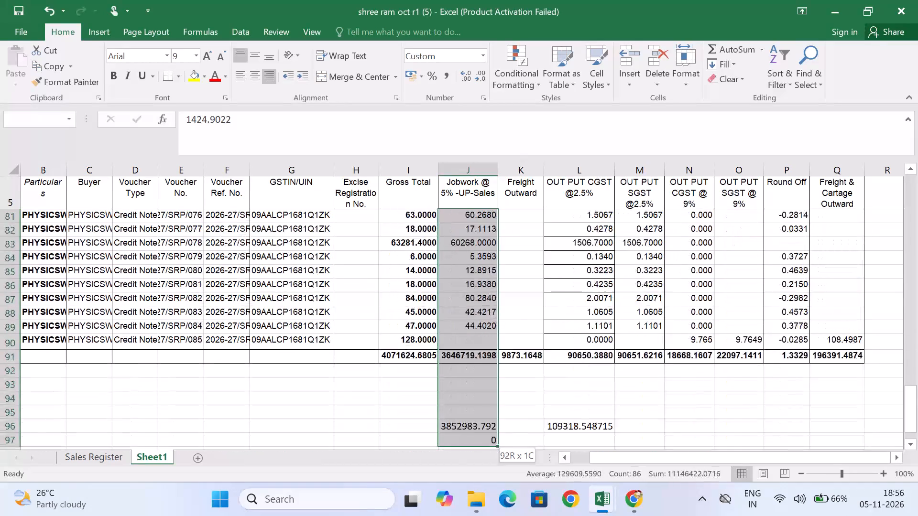
key(shift+Up)
key(shift+Up)
key(shift+Up)
key(shift+Up)
key(shift+Up)
key(shift+Up)
key(shift+Up)
key(shift+Up)
key(shift+Up)
key(shift+Up)
key(shift+Up)
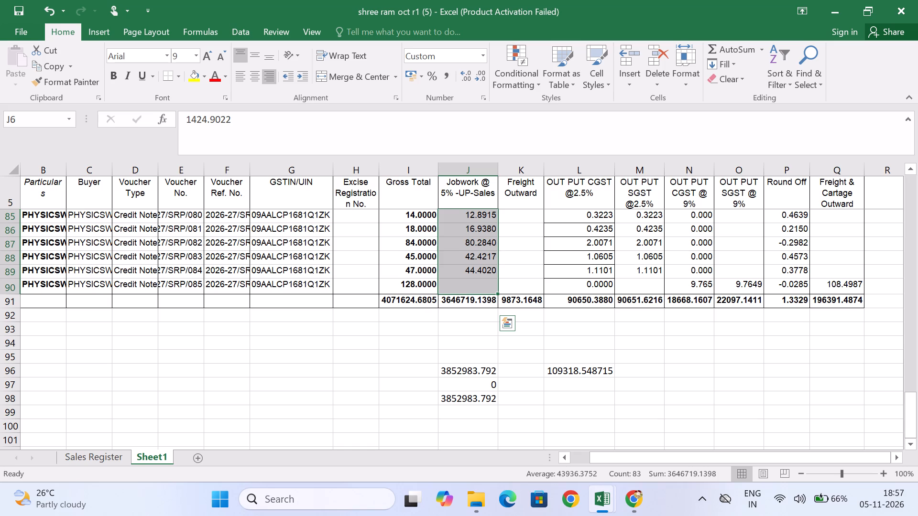
Auto-fit the widths of the Voucher Ref. No. and Voucher No. columns to their contents.
double_click(249, 170)
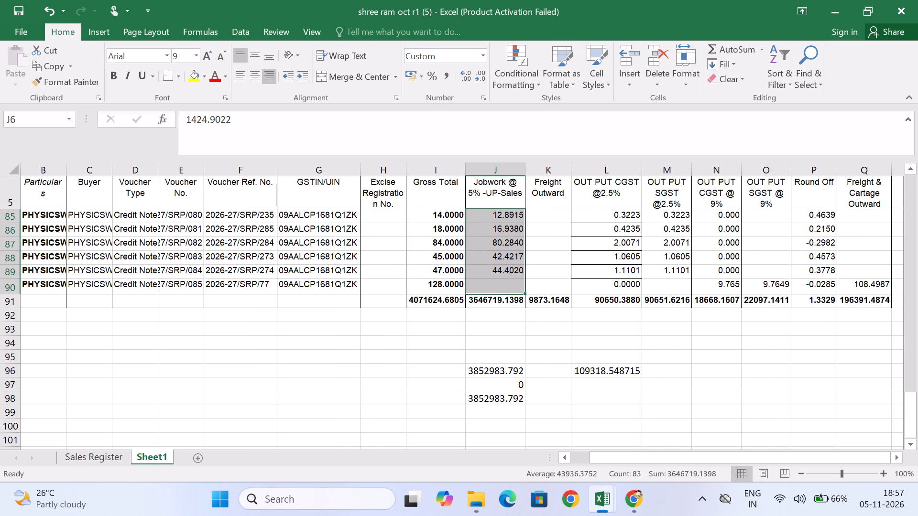
double_click(201, 169)
Delete the entire Buyer column from the credit note register.
scroll(207, 313, up, 5)
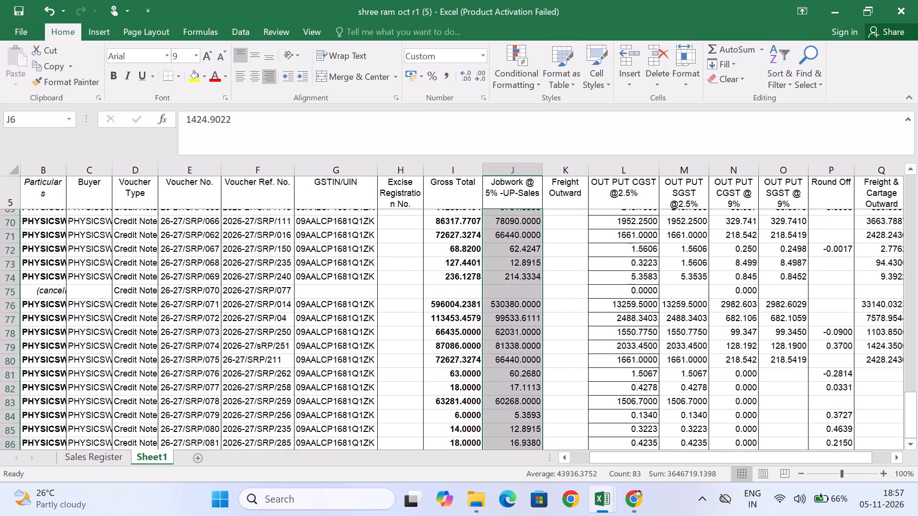
scroll(207, 313, up, 5)
scroll(207, 313, right, 1)
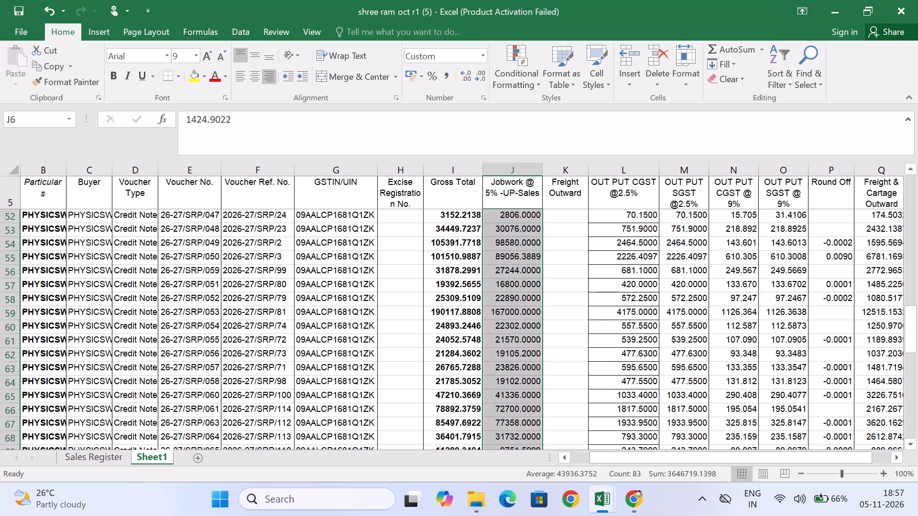
scroll(207, 313, right, 3)
click(142, 169)
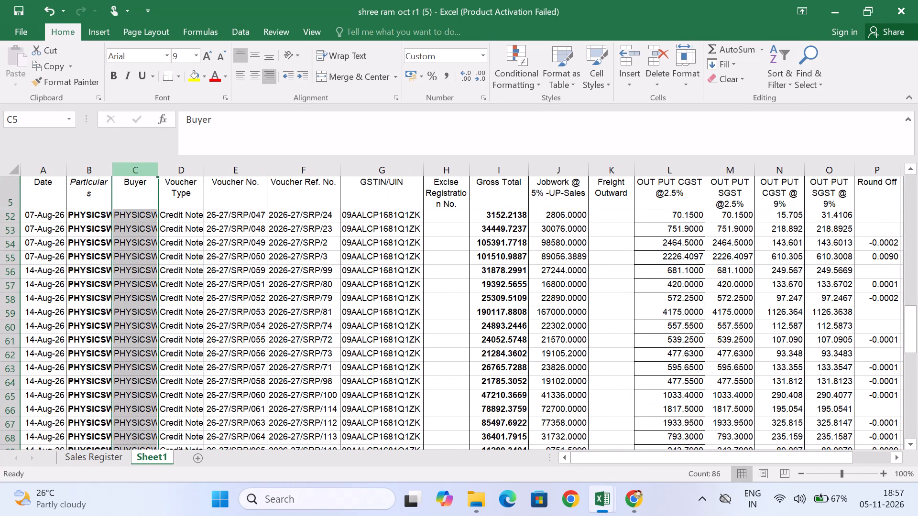
key(ctrl+minus)
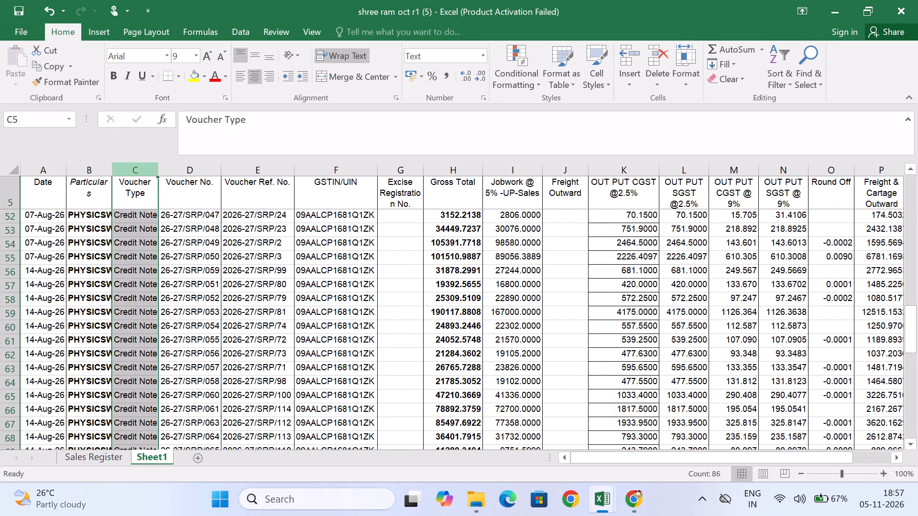
Auto-fit the widths of the Voucher Type and Particulars columns to their contents.
double_click(156, 172)
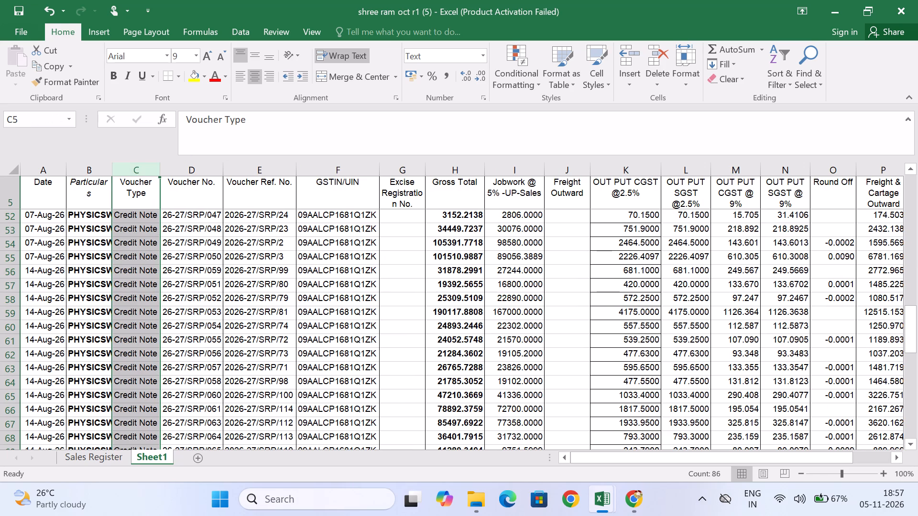
double_click(112, 171)
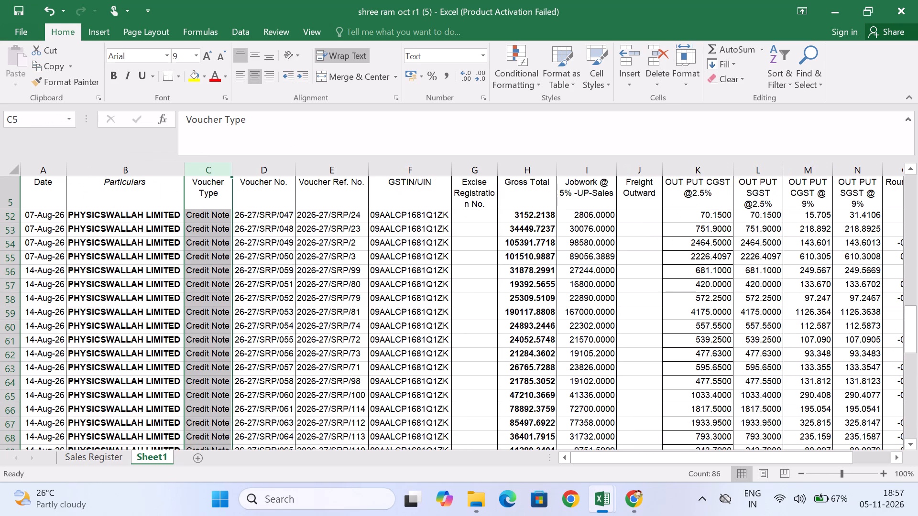
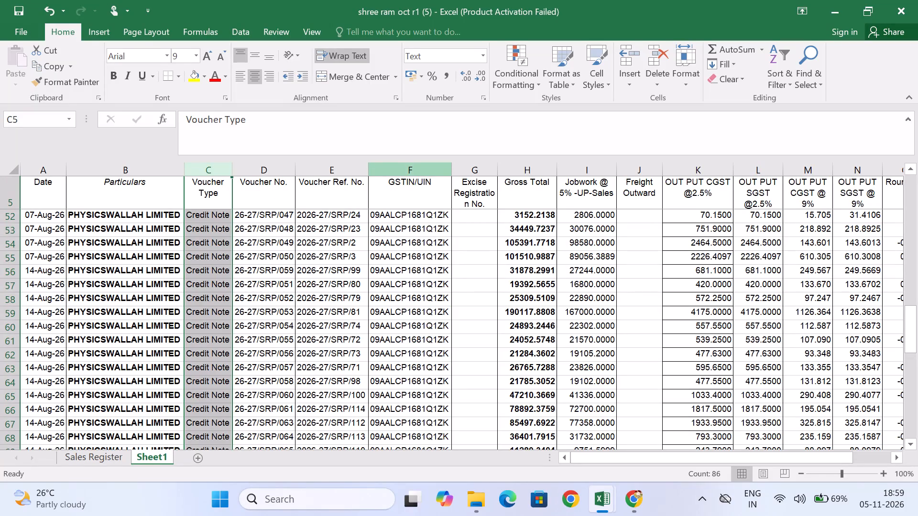
Review the remaining credit note entries down to the totals row and the figures below it.
scroll(601, 317, down, 4)
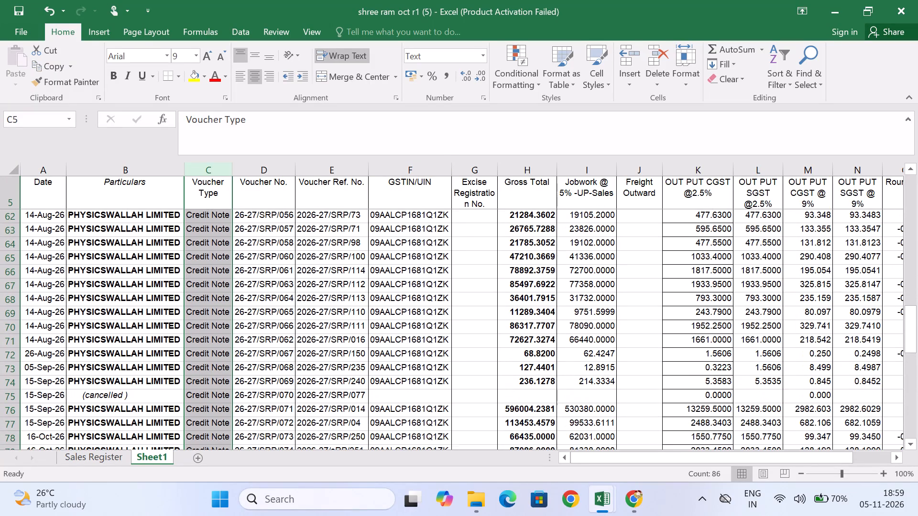
scroll(601, 317, down, 3)
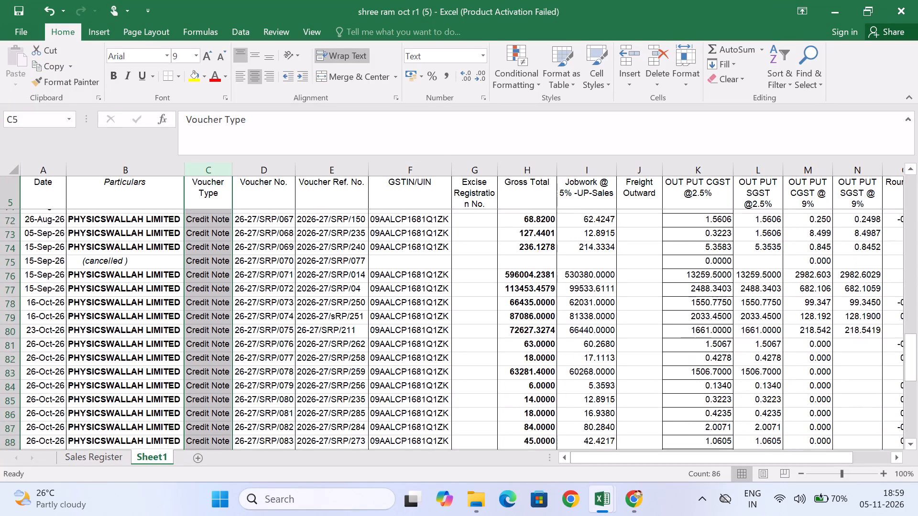
scroll(601, 317, down, 4)
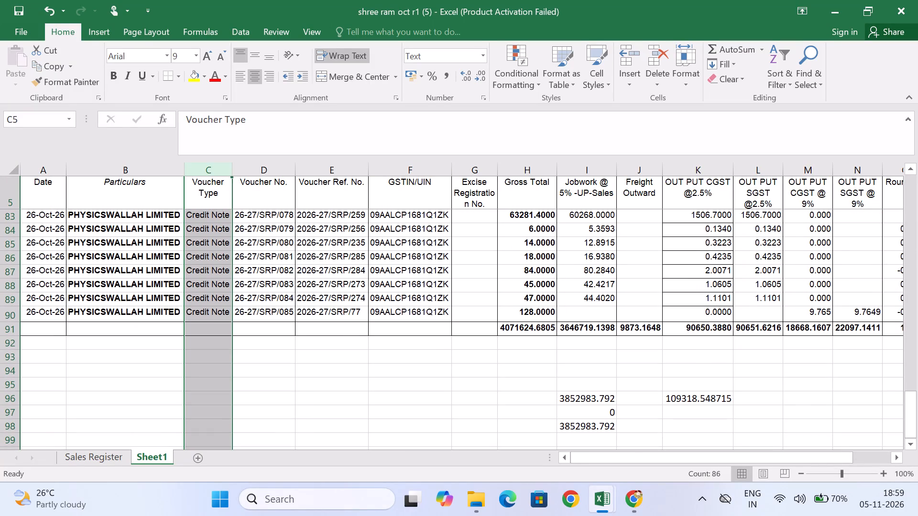
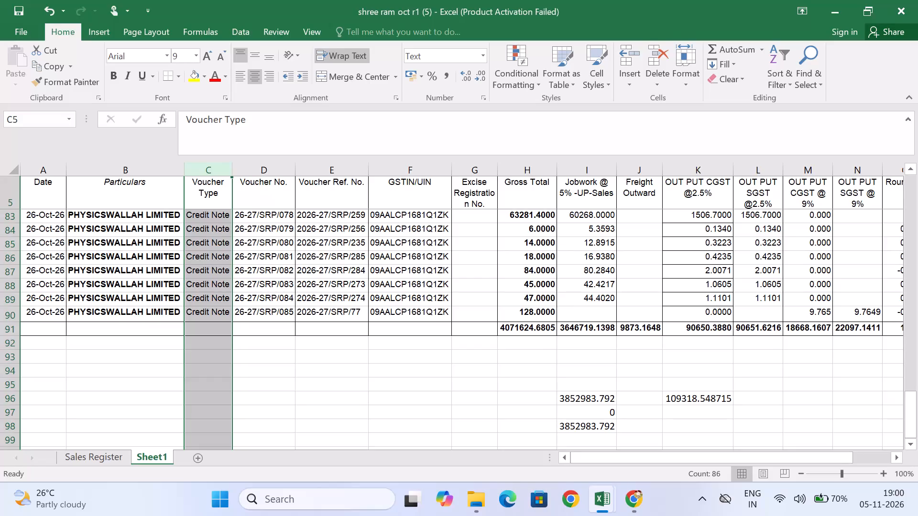
Clear the leftover check calculations in I96:K98 below the totals row of Sheet1.
scroll(766, 306, up, 2)
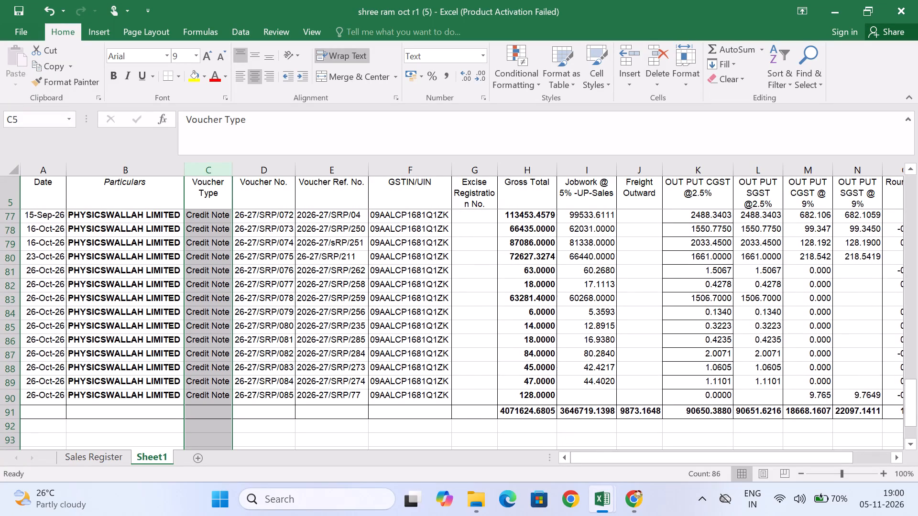
scroll(766, 306, left, 6)
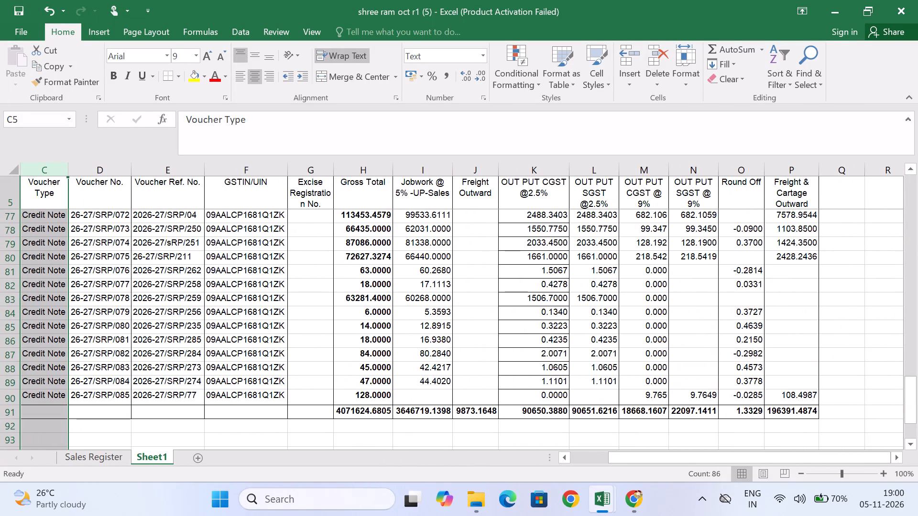
scroll(766, 306, down, 2)
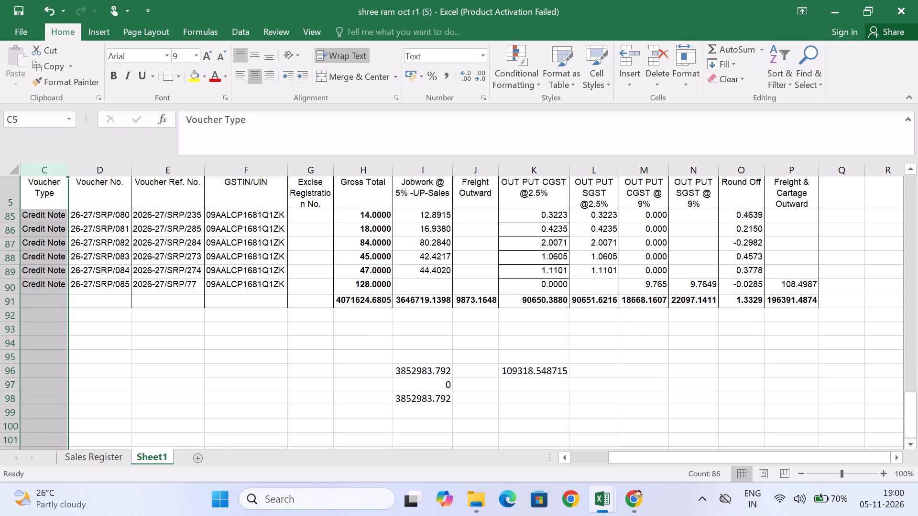
click(433, 374)
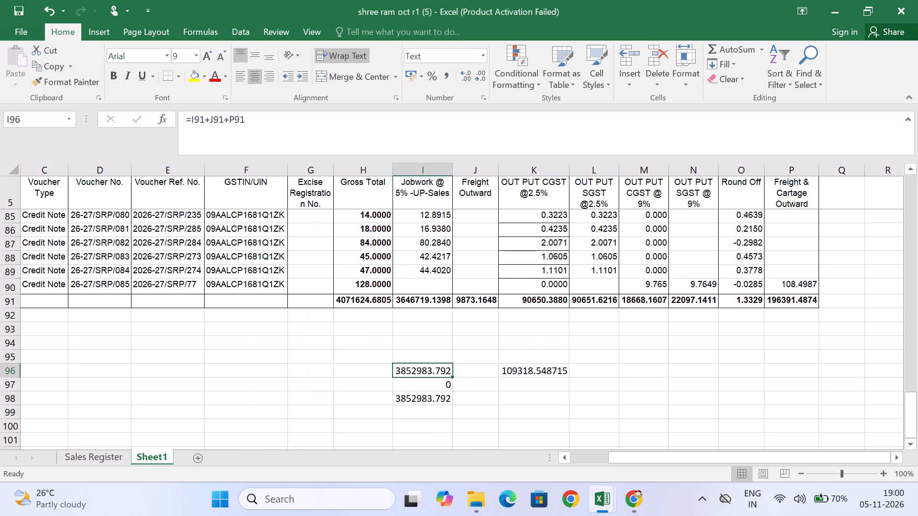
key(shift+Right)
key(shift+Right)
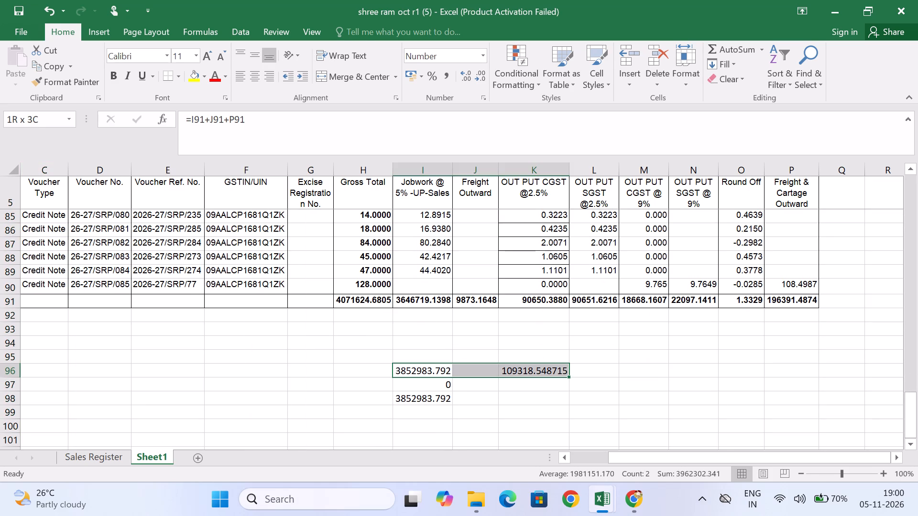
key(shift+Down)
key(shift+Down)
key(Delete)
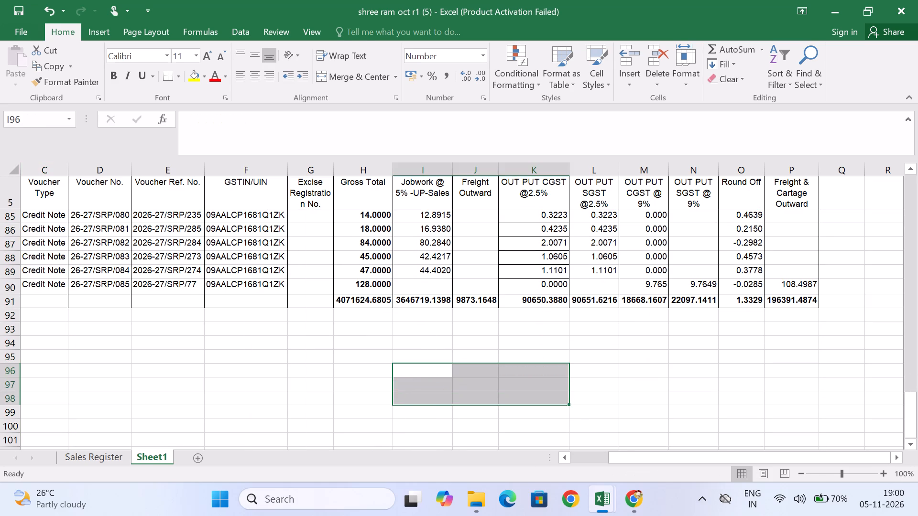
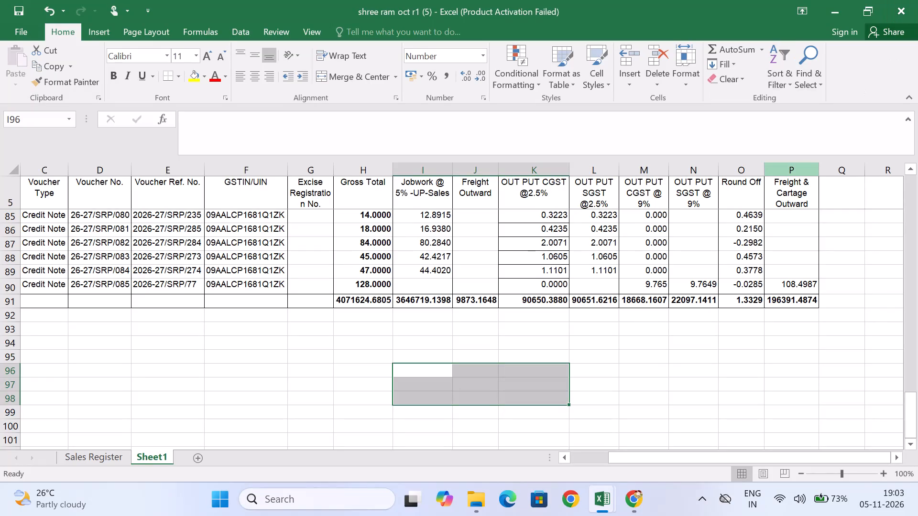
Save the changes made to the shree ram oct r1 (5) workbook.
click(772, 286)
key(ctrl+s)
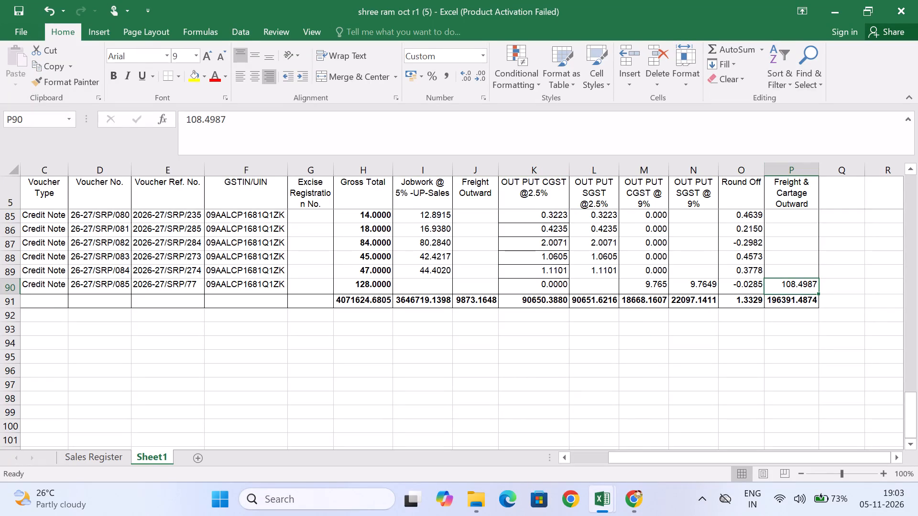
Close the shree ram oct r1 (5) workbook and the GSTR-1 - Document Summary workbook.
click(784, 203)
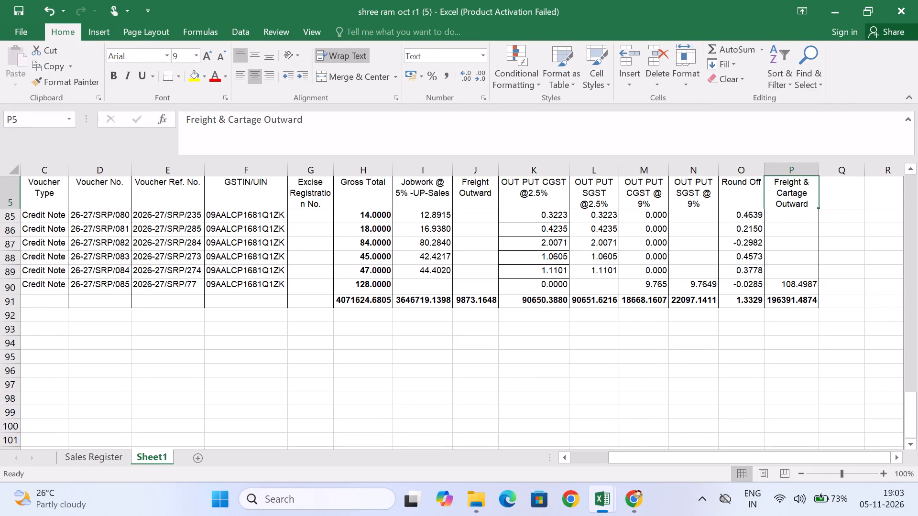
click(904, 15)
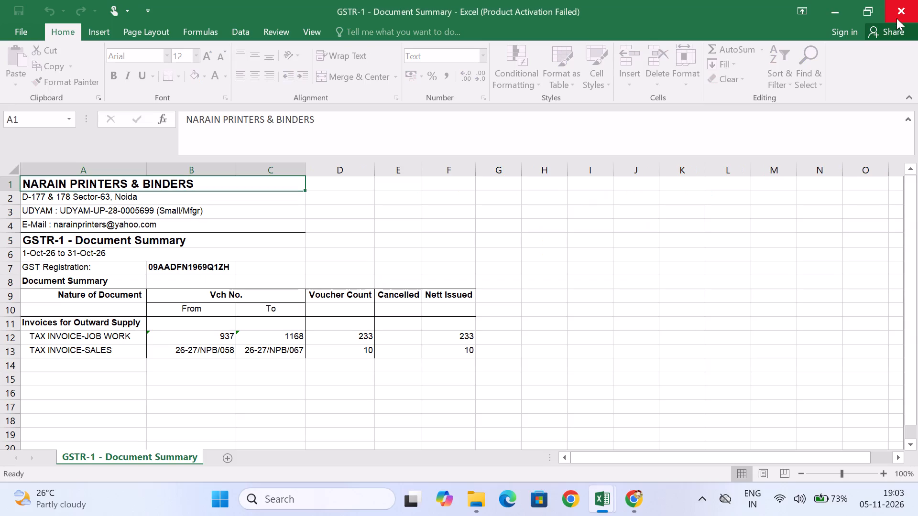
click(901, 16)
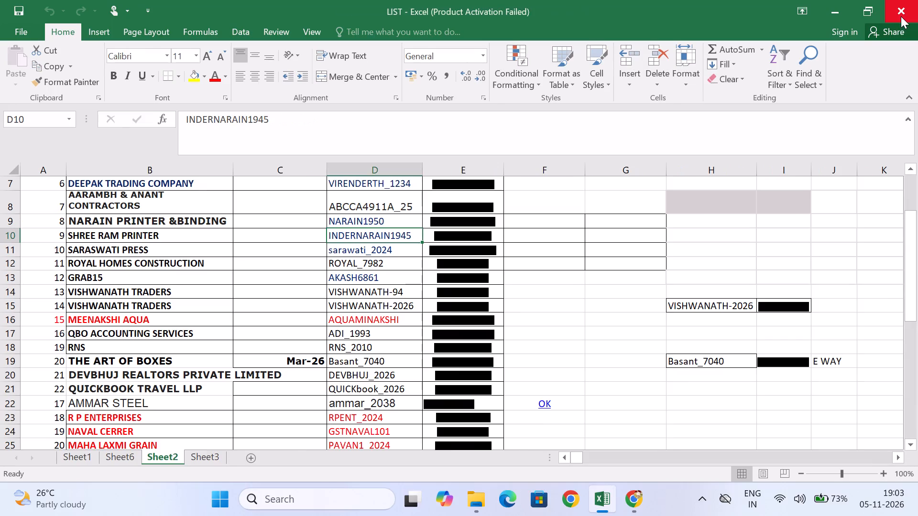
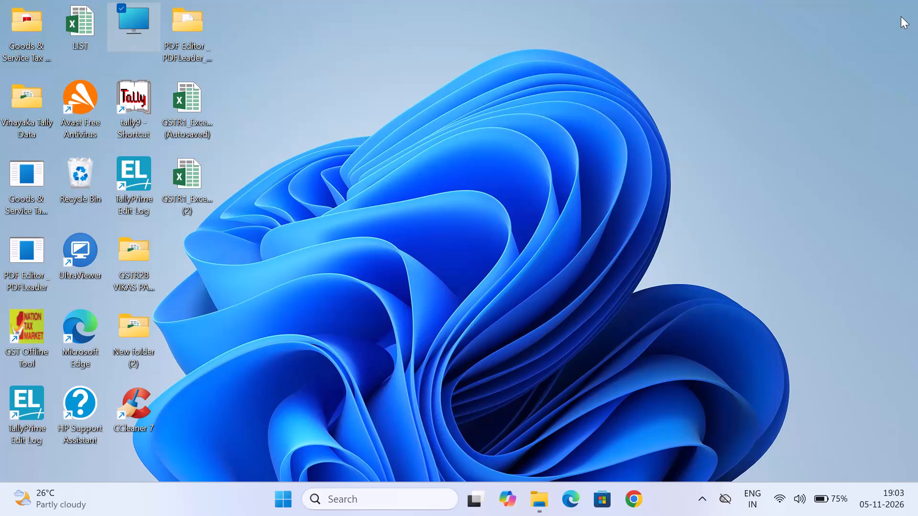
Shut down the computer from the Windows desktop.
key(alt+F5)
click(718, 182)
key(alt+F4)
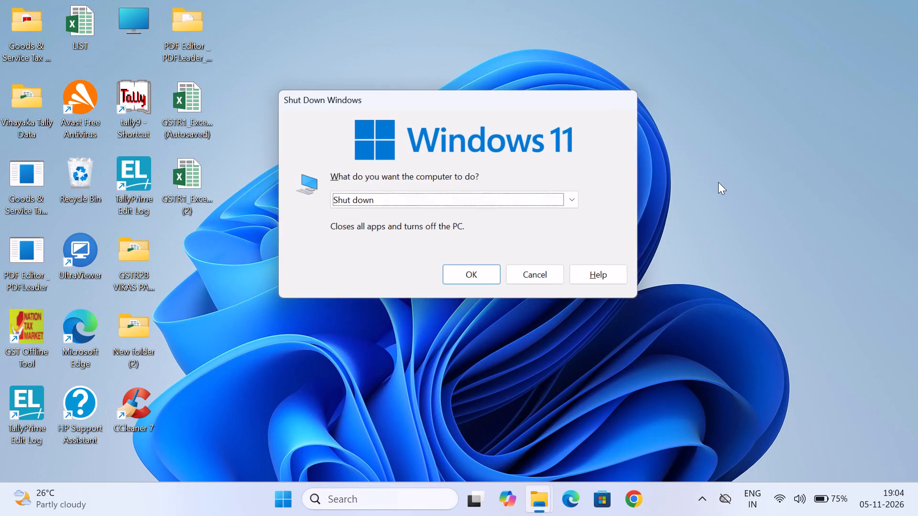
key(Return)
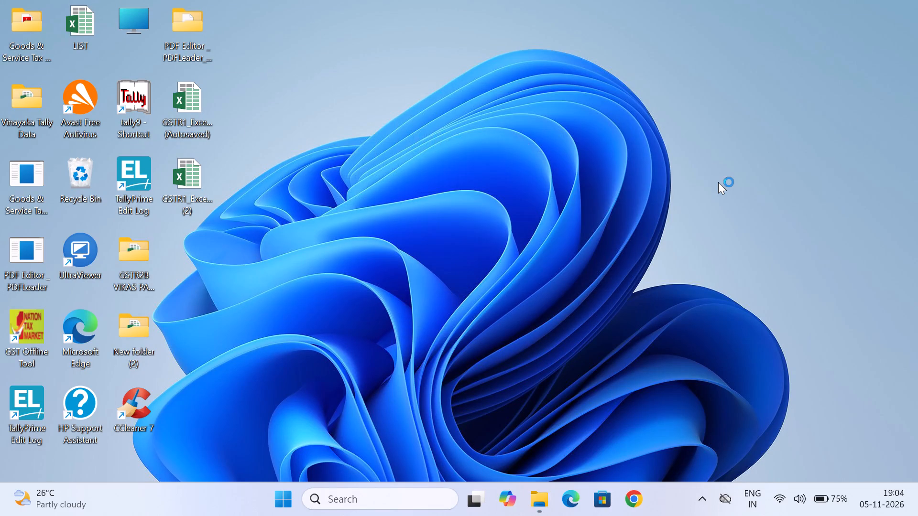